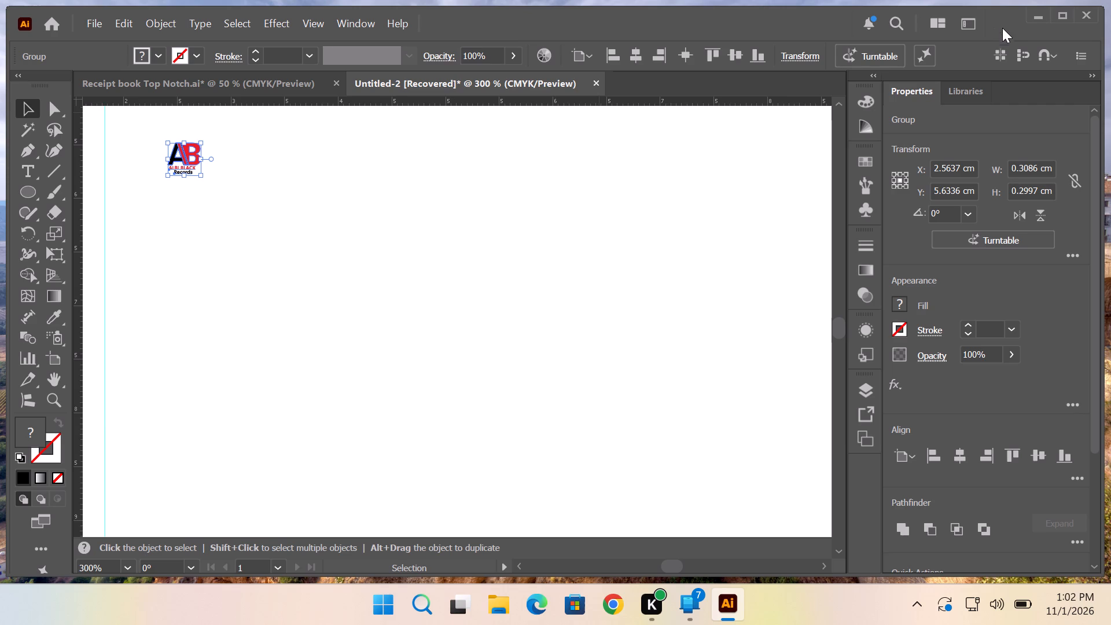
# Draw a black circle about 1.02 cm in diameter beside the AB logo.
pyautogui.scroll(8, 356, 332)
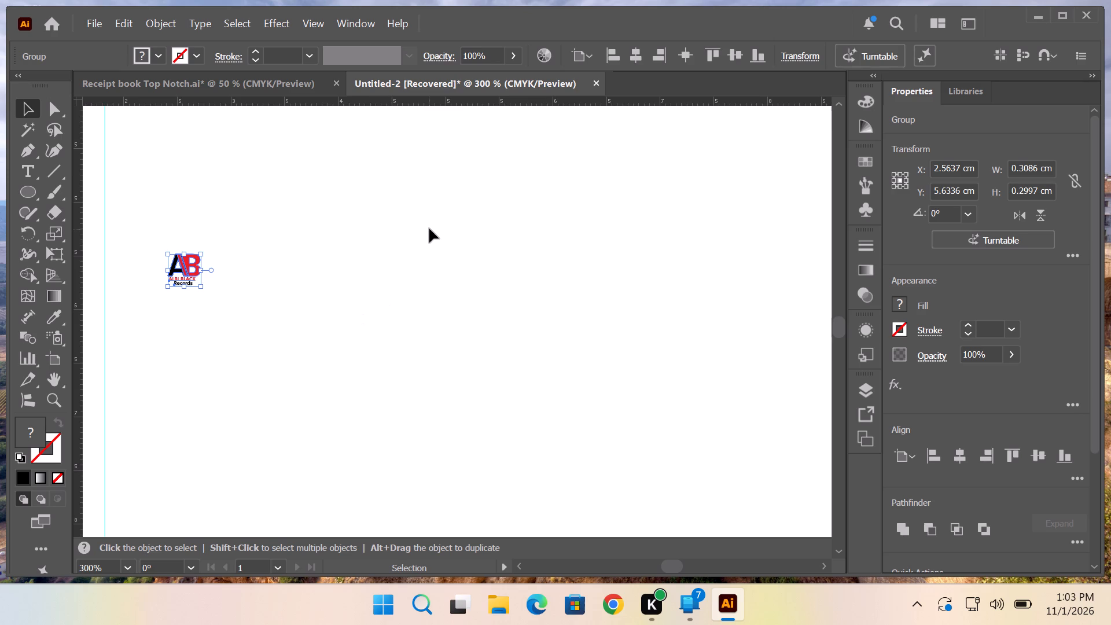
pyautogui.click(31, 190)
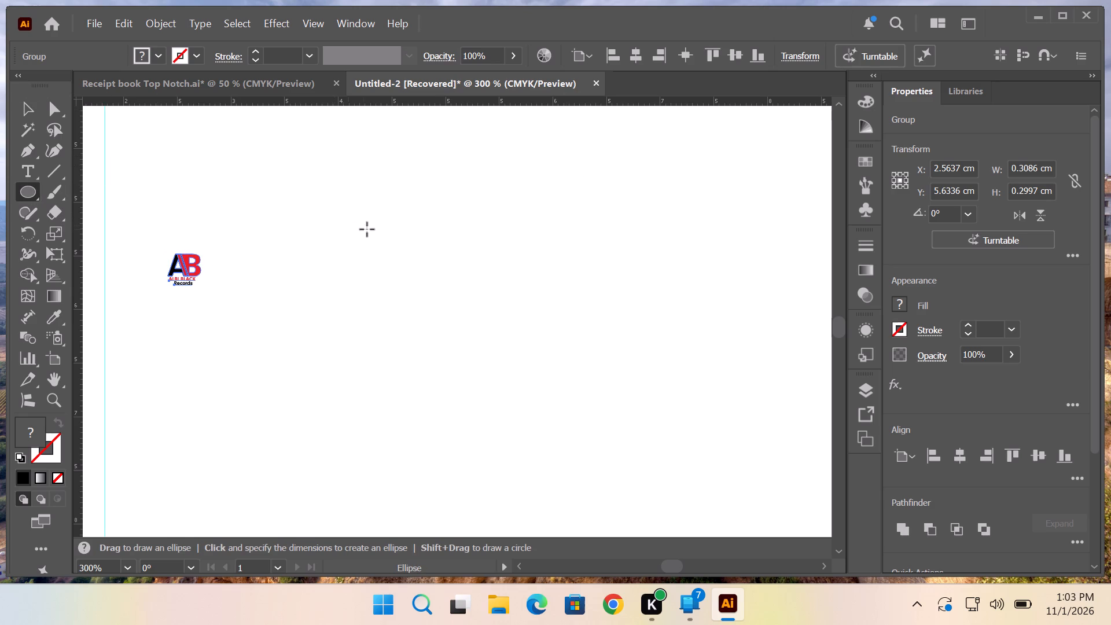
pyautogui.keyDown('shift'); pyautogui.moveTo(379, 224); pyautogui.dragTo(488, 309); pyautogui.keyUp('shift')
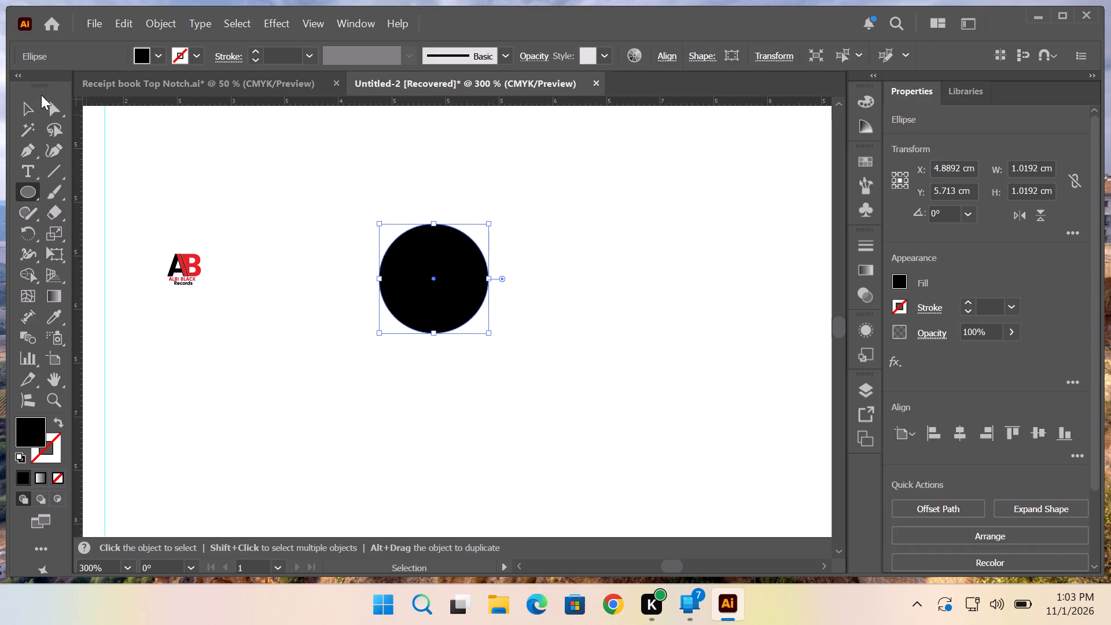
# Duplicate the circle to its right and adjust the copy so it overlaps the original by about half.
pyautogui.click(23, 104)
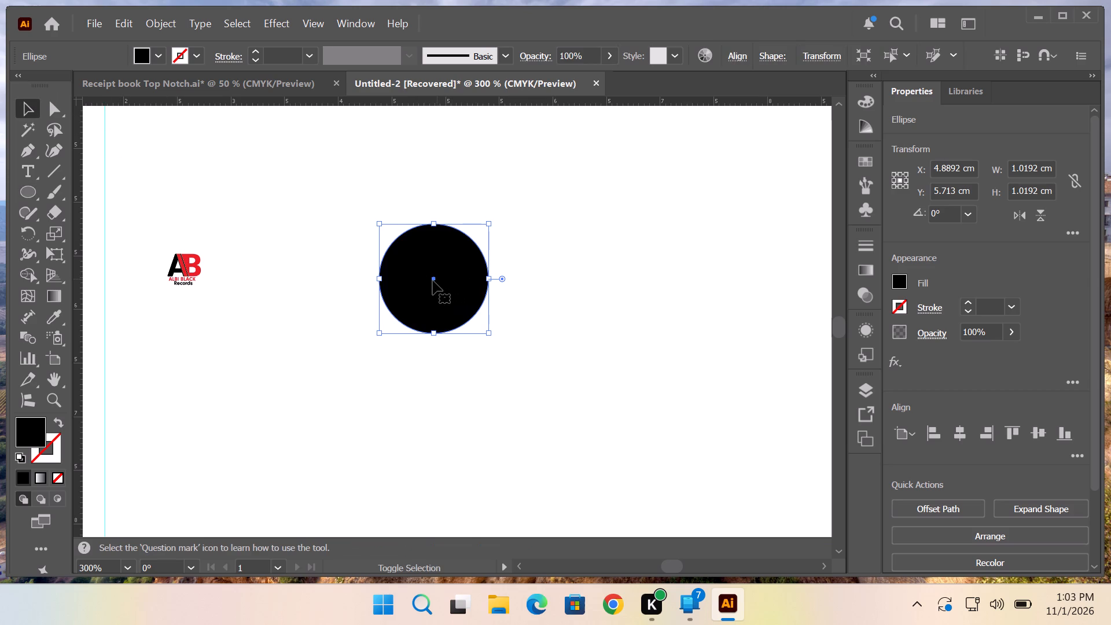
pyautogui.keyDown('alt'); pyautogui.keyDown('shift'); pyautogui.moveTo(433, 281); pyautogui.dragTo(491, 281); pyautogui.keyUp('shift'); pyautogui.keyUp('alt')
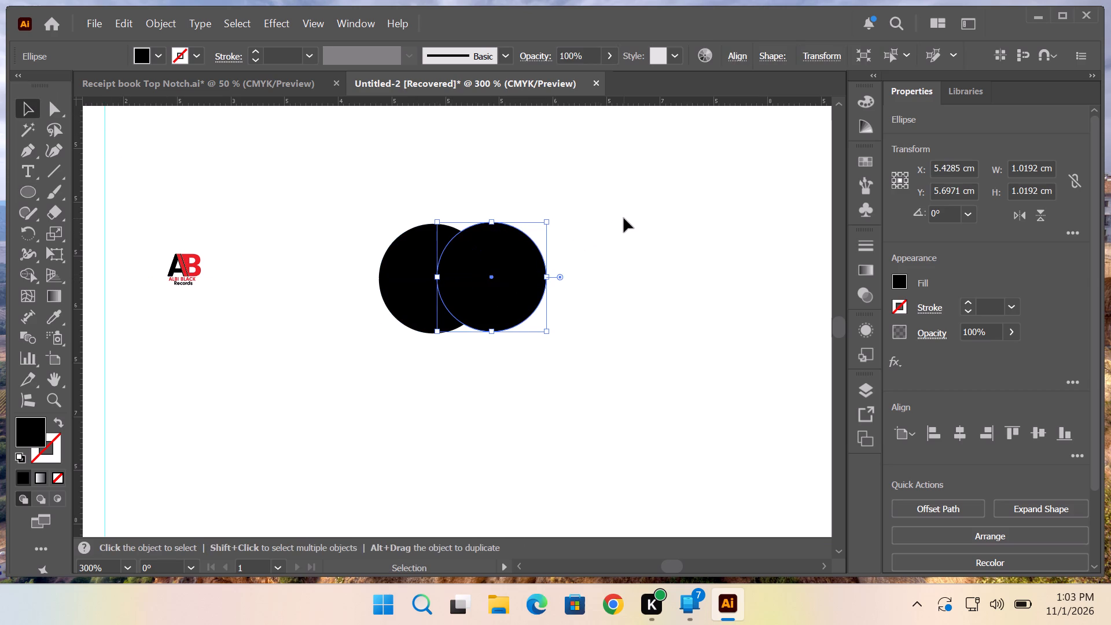
pyautogui.click(624, 218)
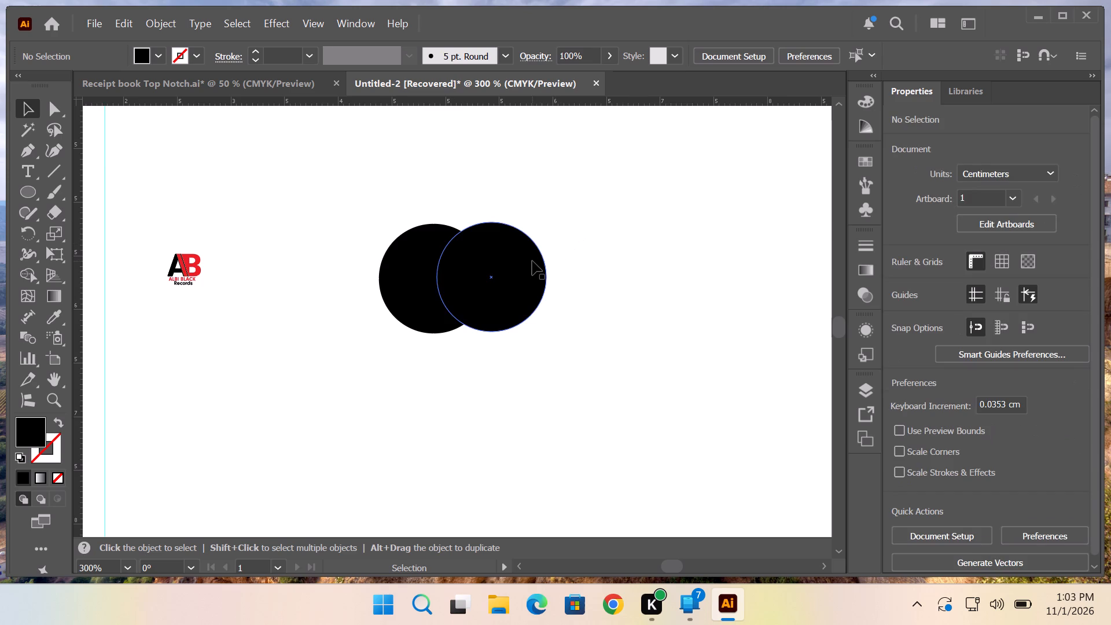
pyautogui.click(532, 261)
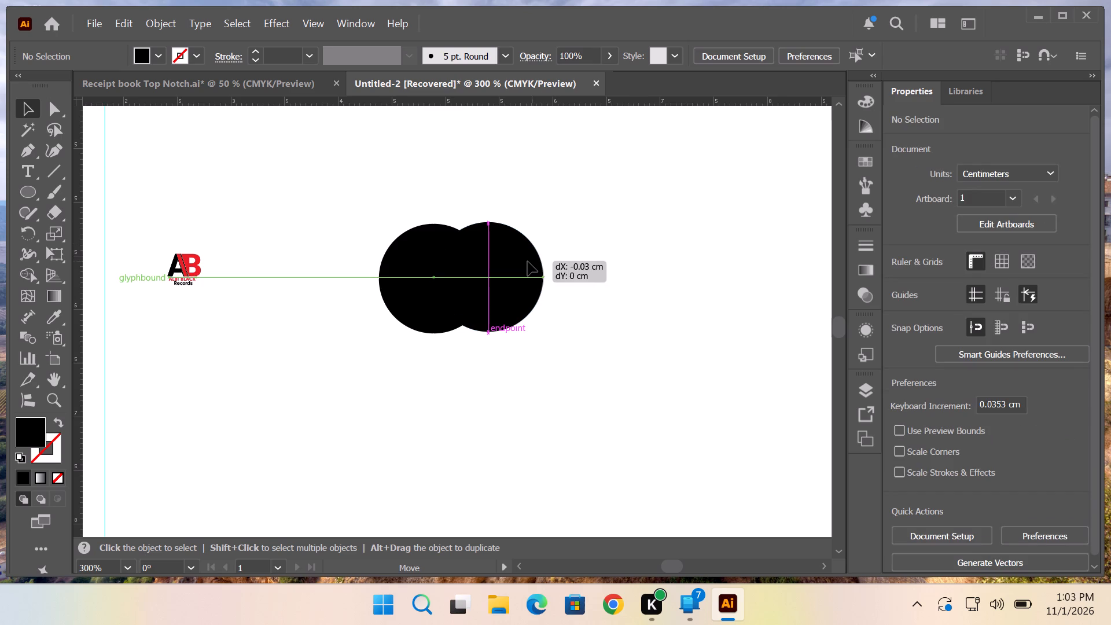
pyautogui.click(593, 249)
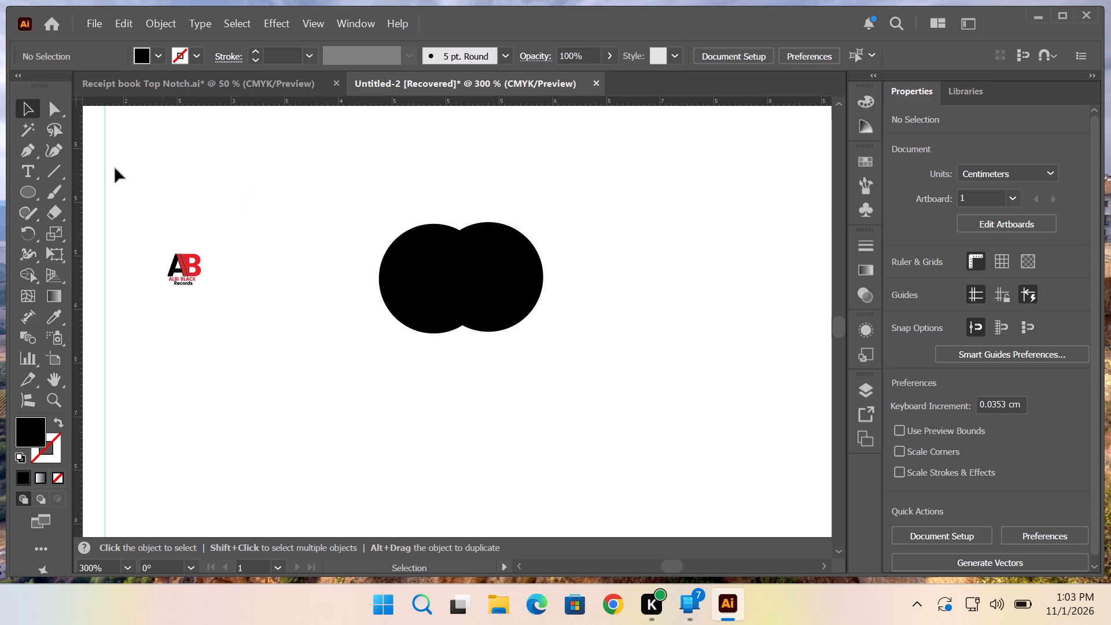
# Place a horizontal ruler guide at the top edge of the right-hand circle, at about Y 5.18 cm.
pyautogui.moveTo(253, 102); pyautogui.dragTo(271, 220)
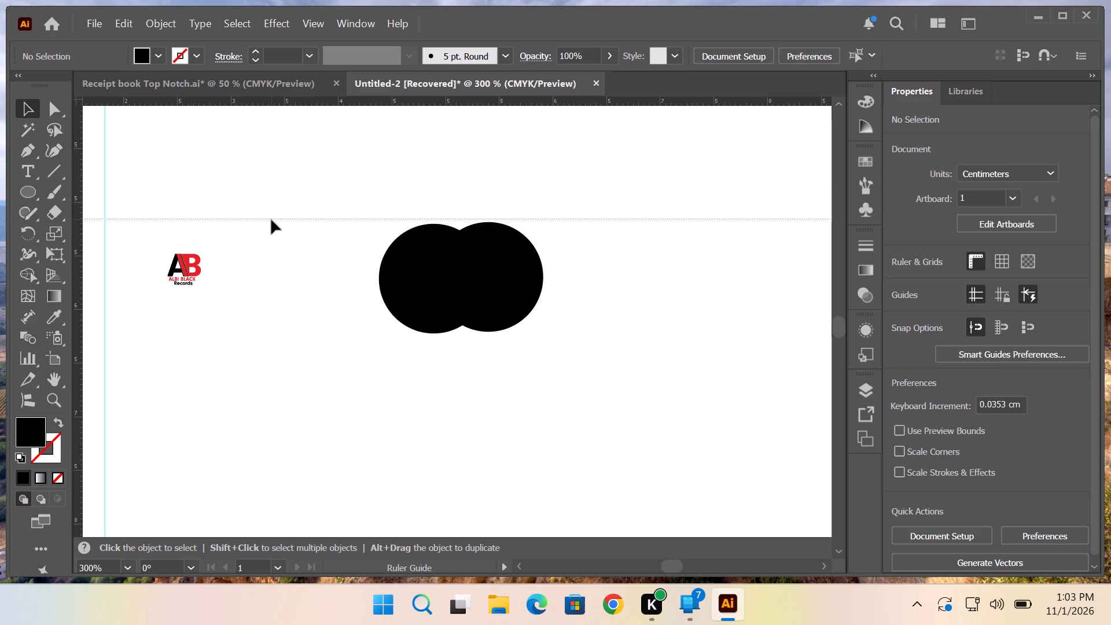
pyautogui.moveTo(271, 220); pyautogui.dragTo(271, 222)
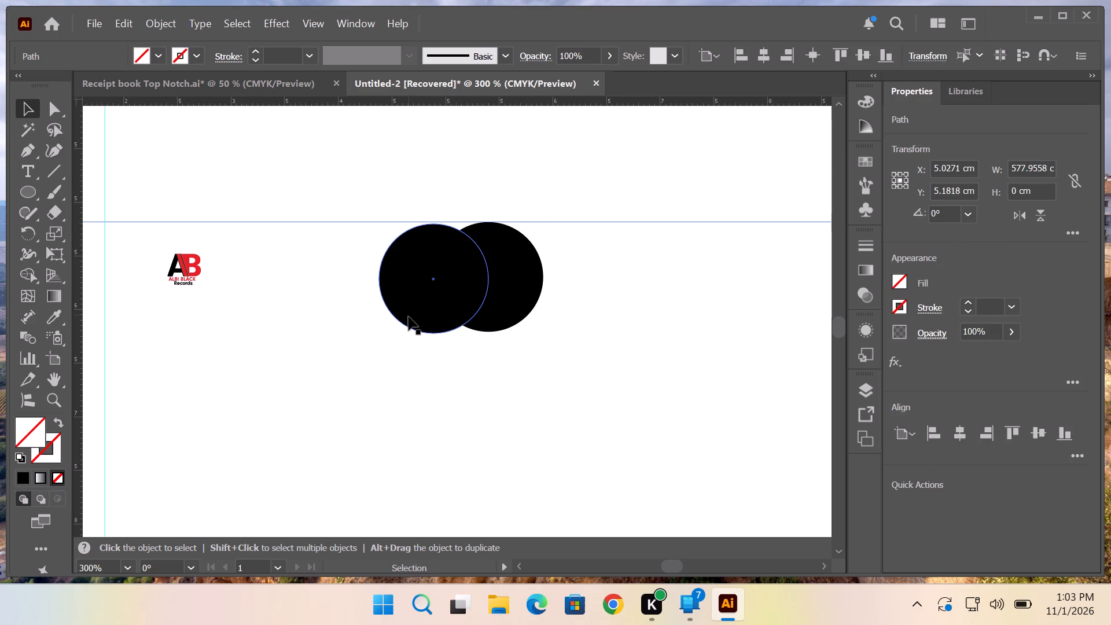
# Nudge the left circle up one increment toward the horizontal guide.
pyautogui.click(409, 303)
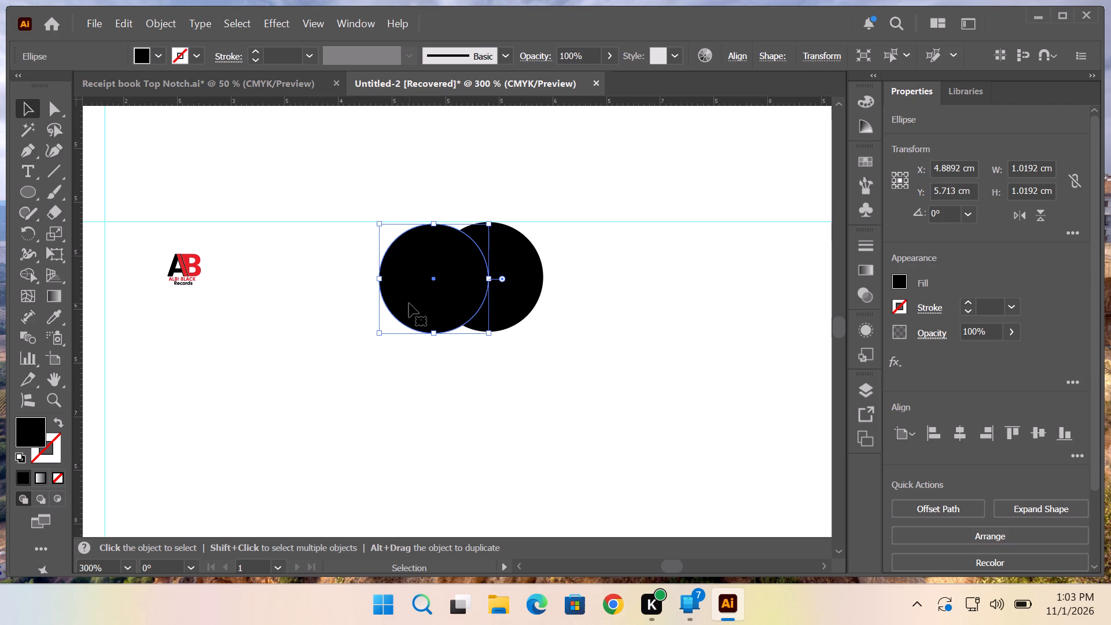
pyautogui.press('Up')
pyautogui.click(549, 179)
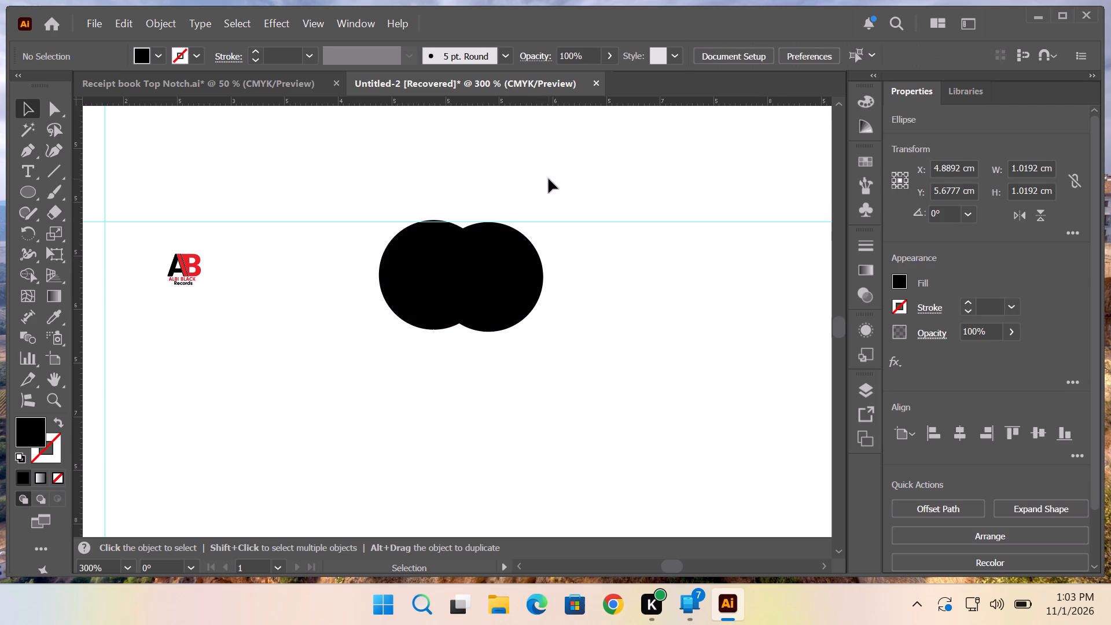
# Delete the original left circle, keeping only its copy.
pyautogui.click(418, 248)
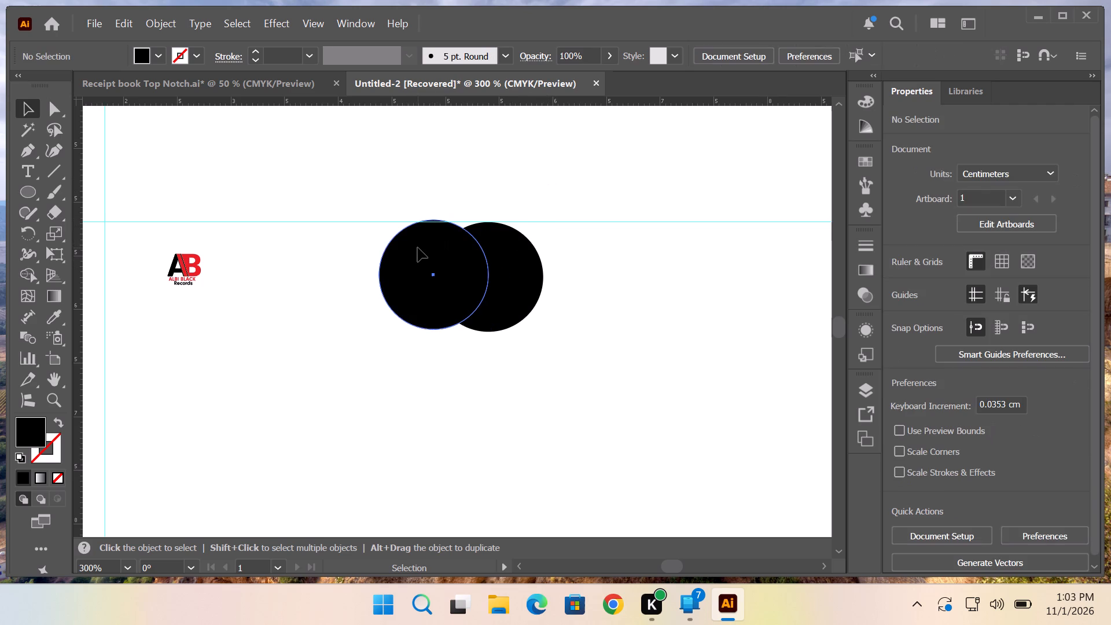
pyautogui.press('BackSpace')
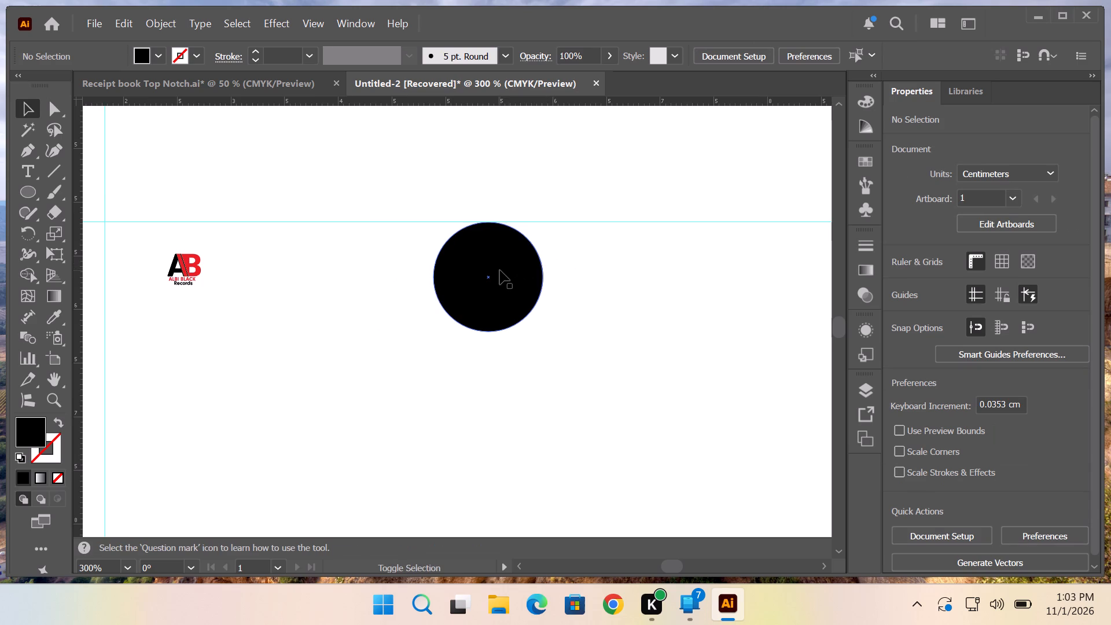
# Duplicate the remaining circle horizontally about 0.52 cm to the right, keeping both at the same height.
pyautogui.keyDown('alt'); pyautogui.keyDown('shift'); pyautogui.moveTo(488, 273); pyautogui.dragTo(538, 278); pyautogui.keyUp('shift'); pyautogui.keyUp('alt')
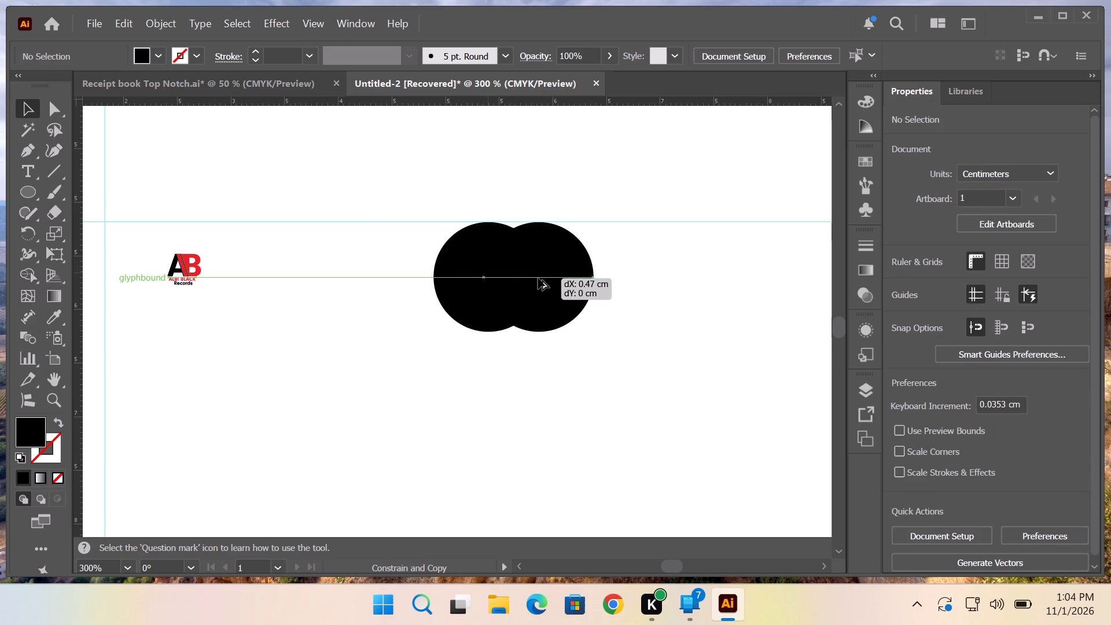
pyautogui.keyDown('alt'); pyautogui.keyDown('shift'); pyautogui.moveTo(538, 278); pyautogui.dragTo(538, 278); pyautogui.keyUp('shift'); pyautogui.keyUp('alt')
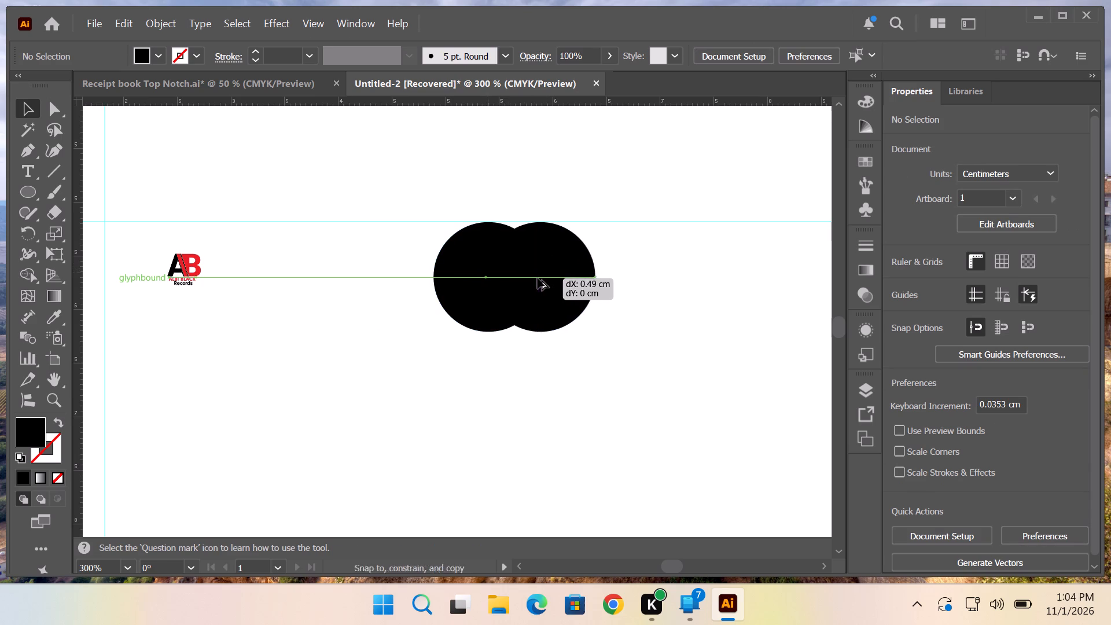
pyautogui.keyDown('alt'); pyautogui.keyDown('shift'); pyautogui.moveTo(538, 278); pyautogui.dragTo(542, 278); pyautogui.keyUp('shift'); pyautogui.keyUp('alt')
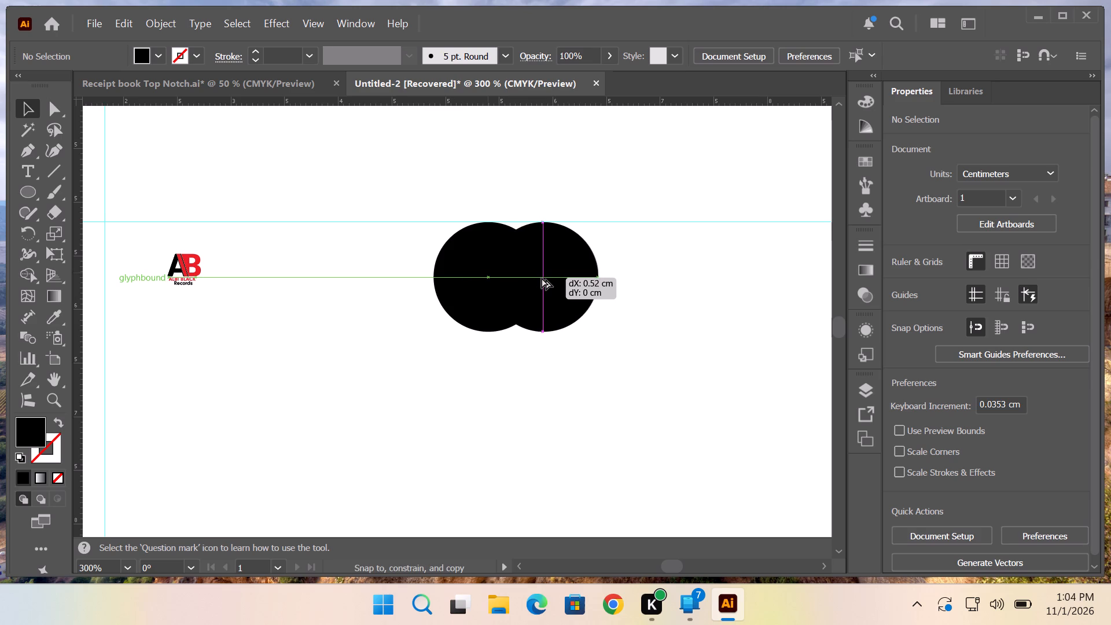
pyautogui.keyDown('alt'); pyautogui.keyDown('shift'); pyautogui.moveTo(542, 278); pyautogui.dragTo(543, 278); pyautogui.keyUp('shift'); pyautogui.keyUp('alt')
pyautogui.click(650, 245)
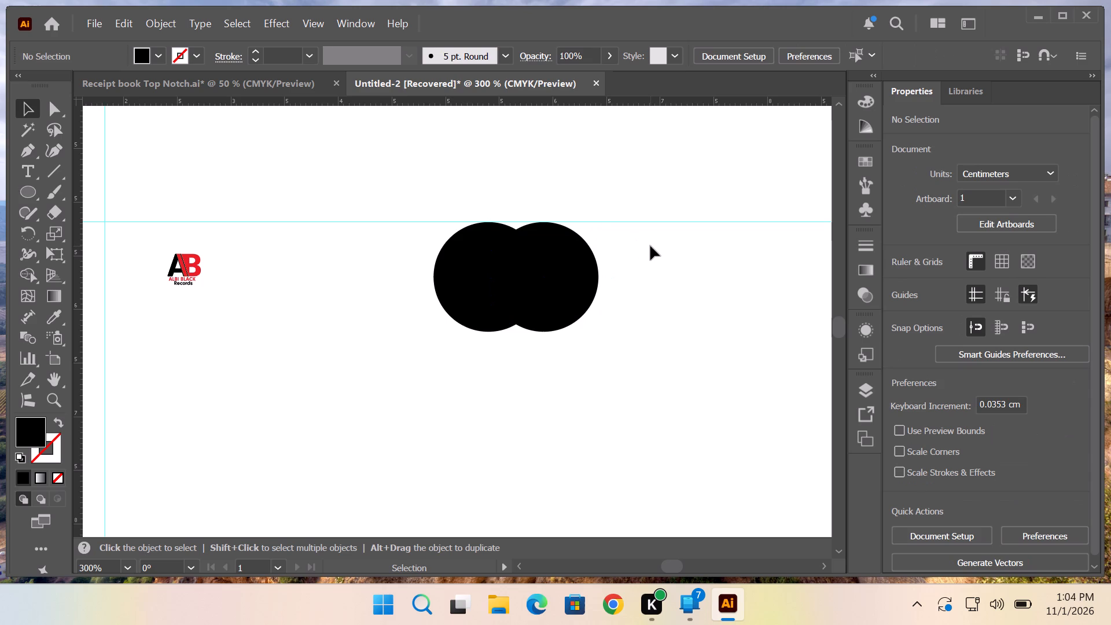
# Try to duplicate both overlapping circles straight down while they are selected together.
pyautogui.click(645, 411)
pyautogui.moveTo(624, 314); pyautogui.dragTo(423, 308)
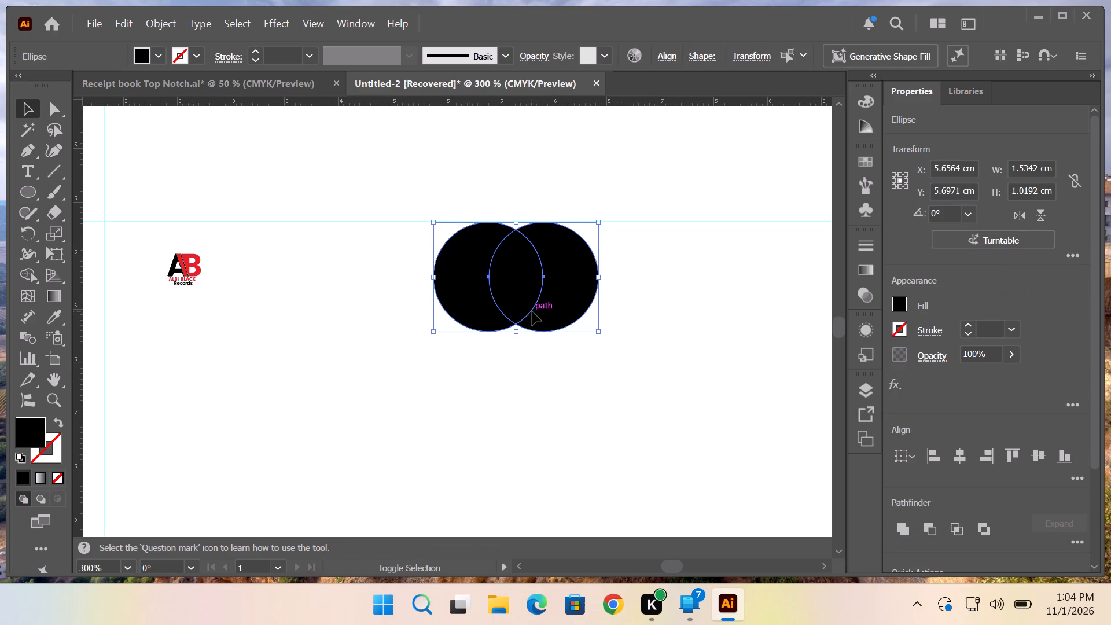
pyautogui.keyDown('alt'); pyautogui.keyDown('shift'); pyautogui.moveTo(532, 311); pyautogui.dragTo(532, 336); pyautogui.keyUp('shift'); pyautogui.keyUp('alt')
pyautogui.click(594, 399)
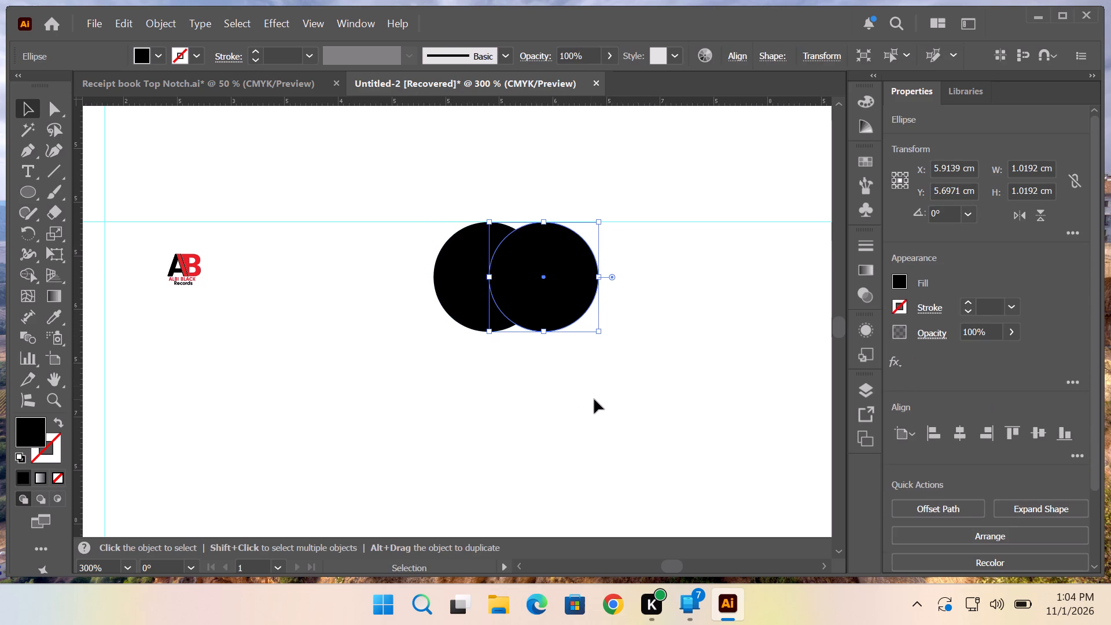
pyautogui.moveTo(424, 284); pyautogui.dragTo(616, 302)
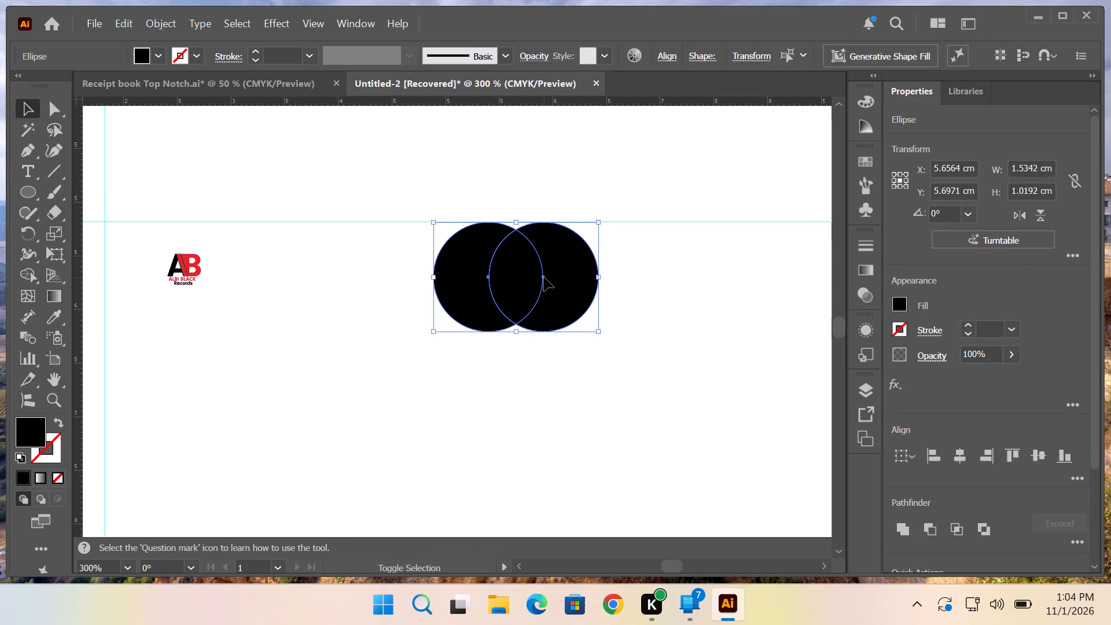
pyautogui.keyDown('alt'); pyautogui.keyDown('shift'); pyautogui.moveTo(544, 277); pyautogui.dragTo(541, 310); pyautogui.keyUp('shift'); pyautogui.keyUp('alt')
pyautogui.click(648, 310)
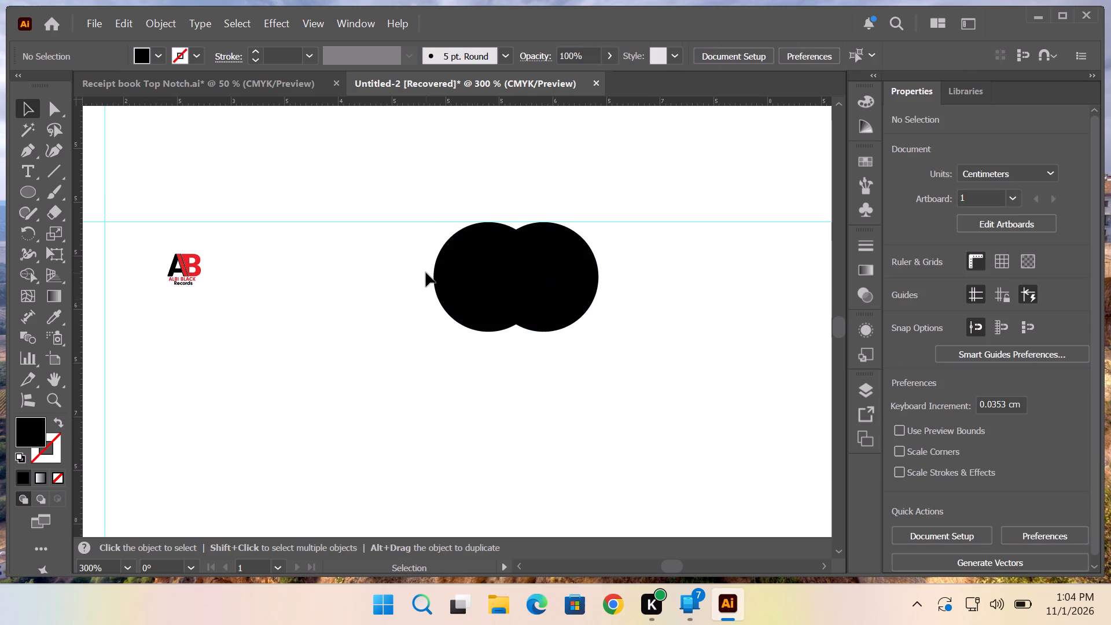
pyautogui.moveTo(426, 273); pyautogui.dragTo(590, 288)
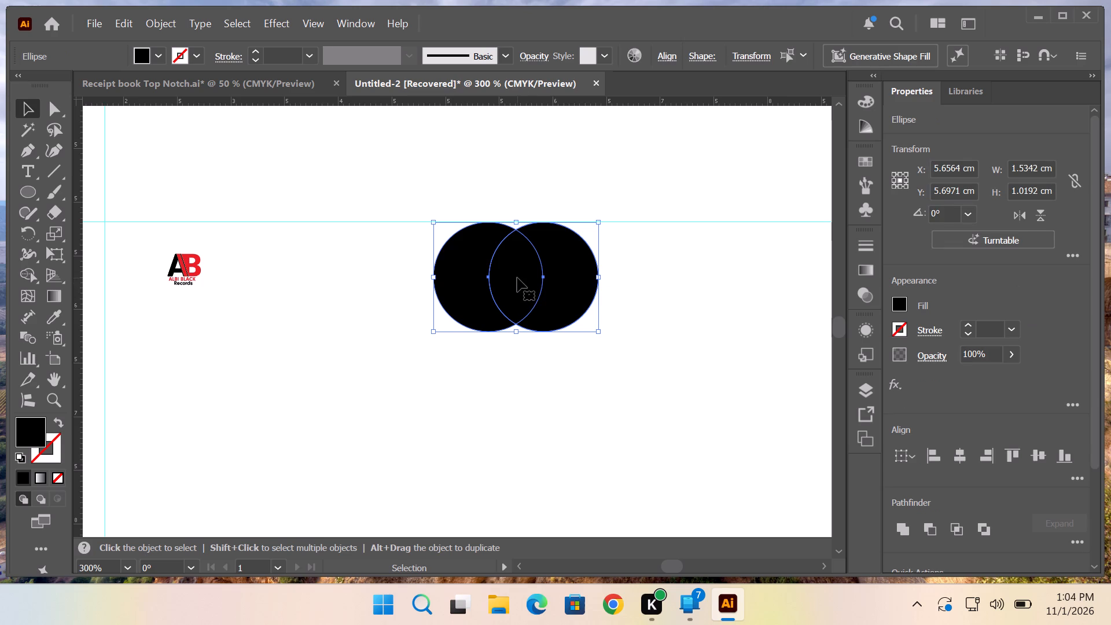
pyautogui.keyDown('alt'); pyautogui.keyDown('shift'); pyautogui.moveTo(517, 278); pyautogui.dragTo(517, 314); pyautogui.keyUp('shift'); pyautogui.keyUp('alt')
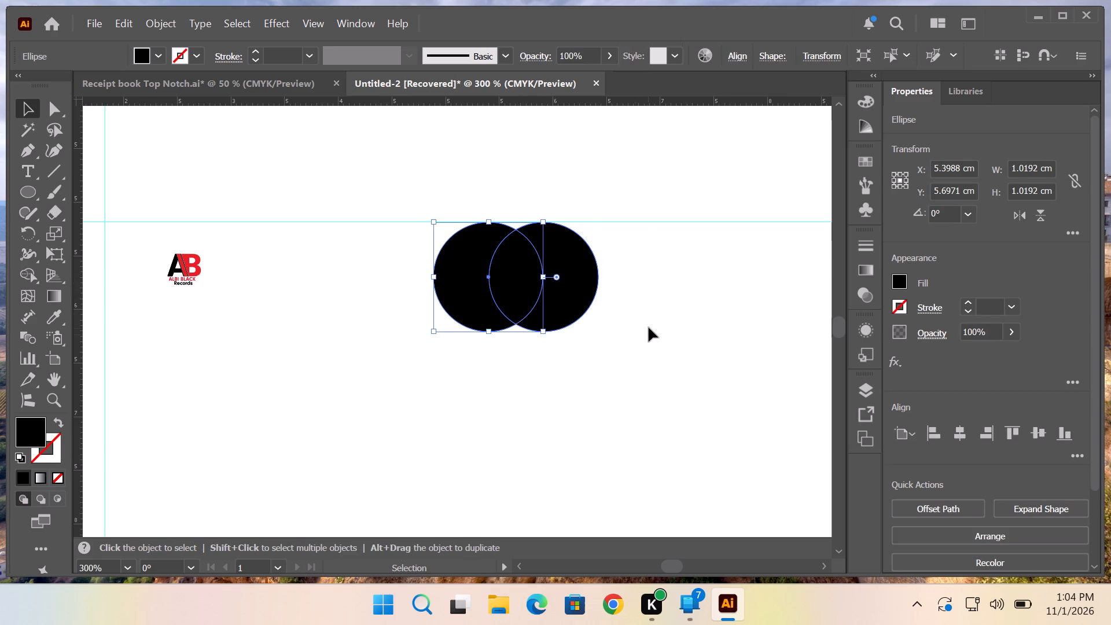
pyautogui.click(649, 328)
# Group the two overlapping circles.
pyautogui.moveTo(633, 269); pyautogui.dragTo(344, 280)
pyautogui.click(147, 21)
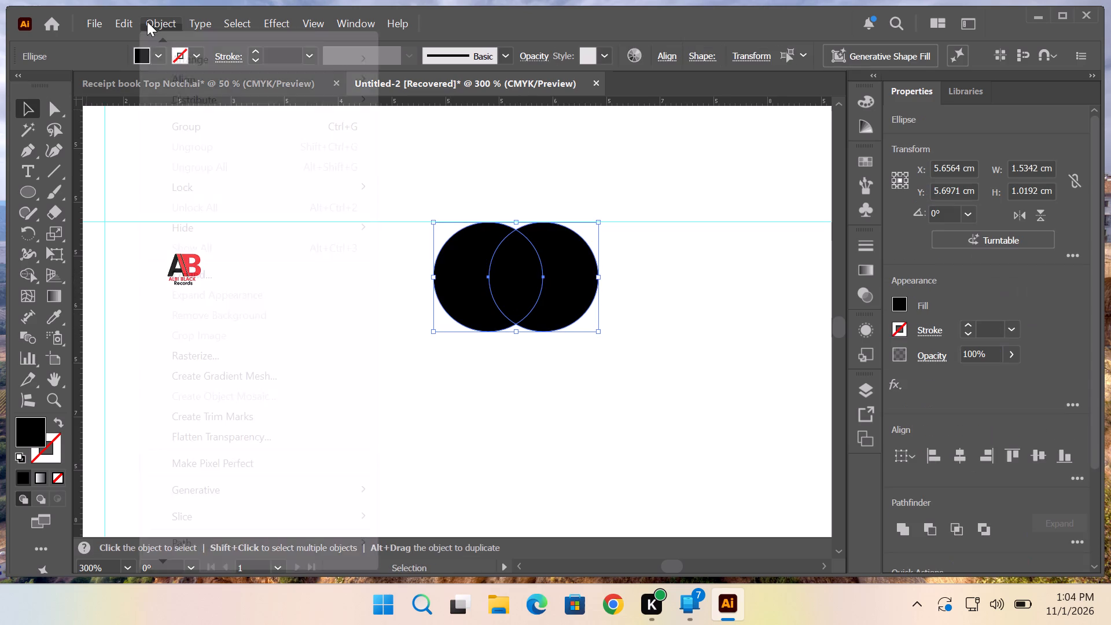
pyautogui.click(226, 134)
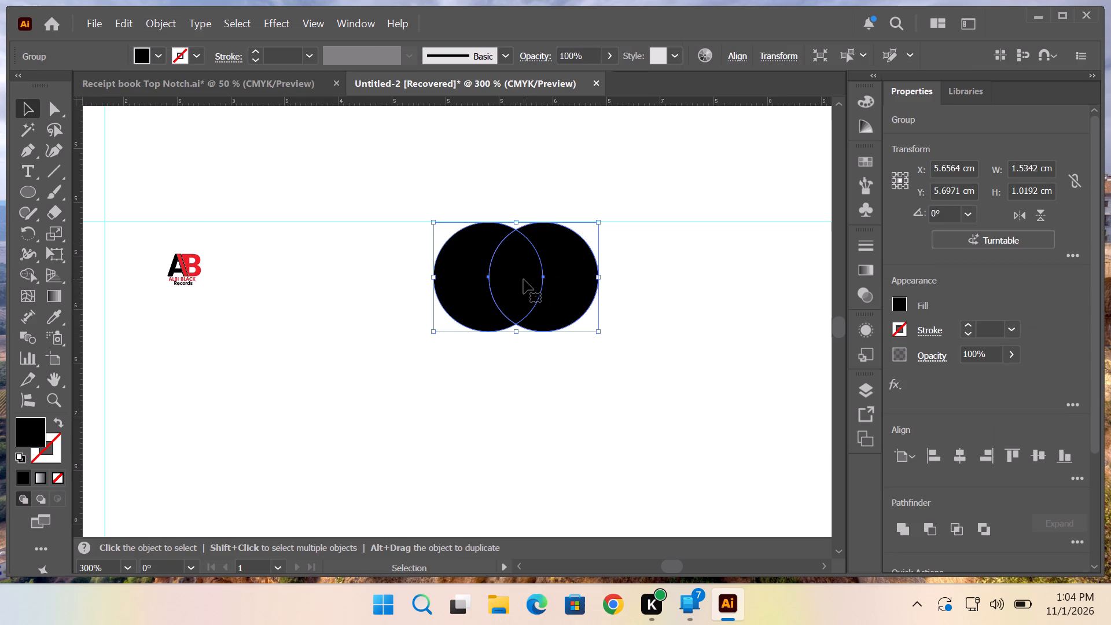
pyautogui.click(597, 374)
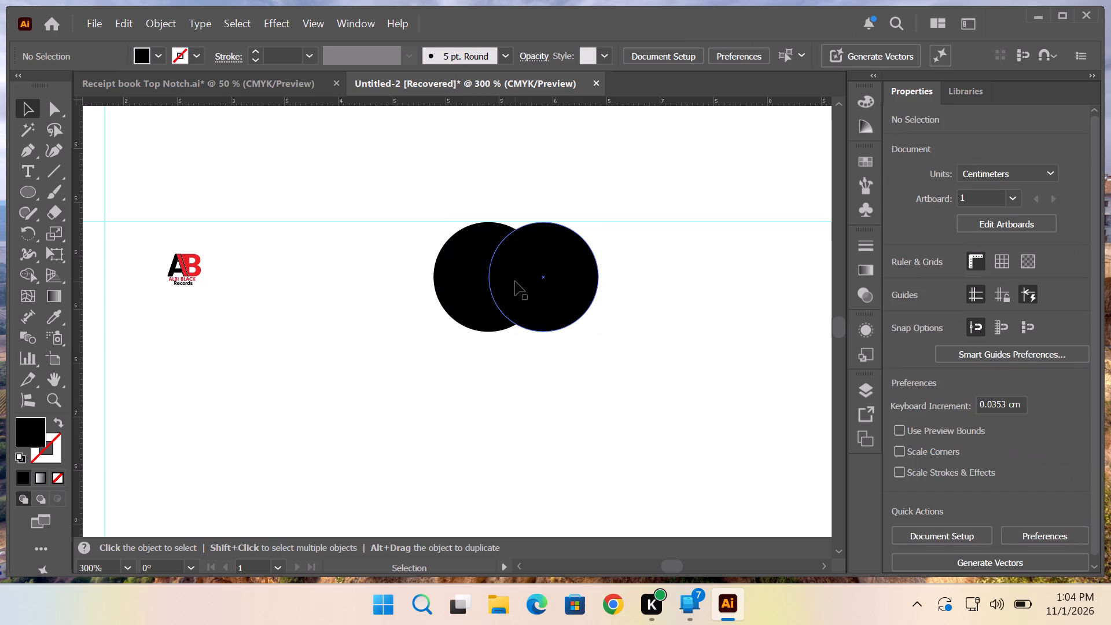
# Duplicate the circle group straight down by about 0.51 cm to form a four-lobed shape.
pyautogui.keyDown('alt'); pyautogui.keyDown('shift'); pyautogui.moveTo(515, 281); pyautogui.dragTo(515, 308); pyautogui.keyUp('shift'); pyautogui.keyUp('alt')
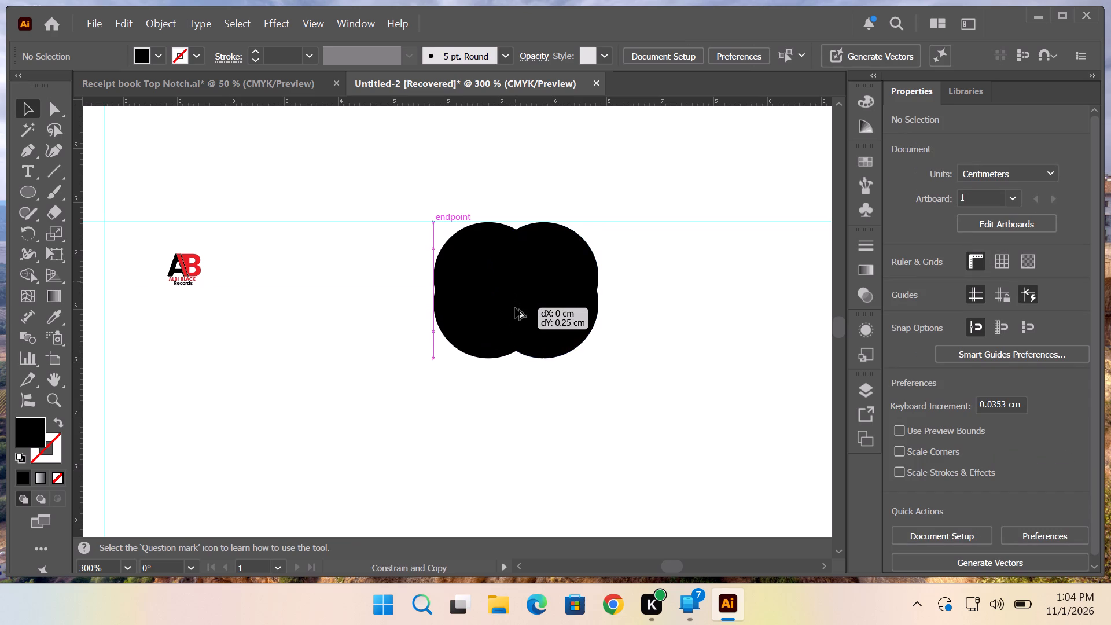
pyautogui.keyDown('alt'); pyautogui.keyDown('shift'); pyautogui.moveTo(515, 308); pyautogui.dragTo(514, 344); pyautogui.keyUp('shift'); pyautogui.keyUp('alt')
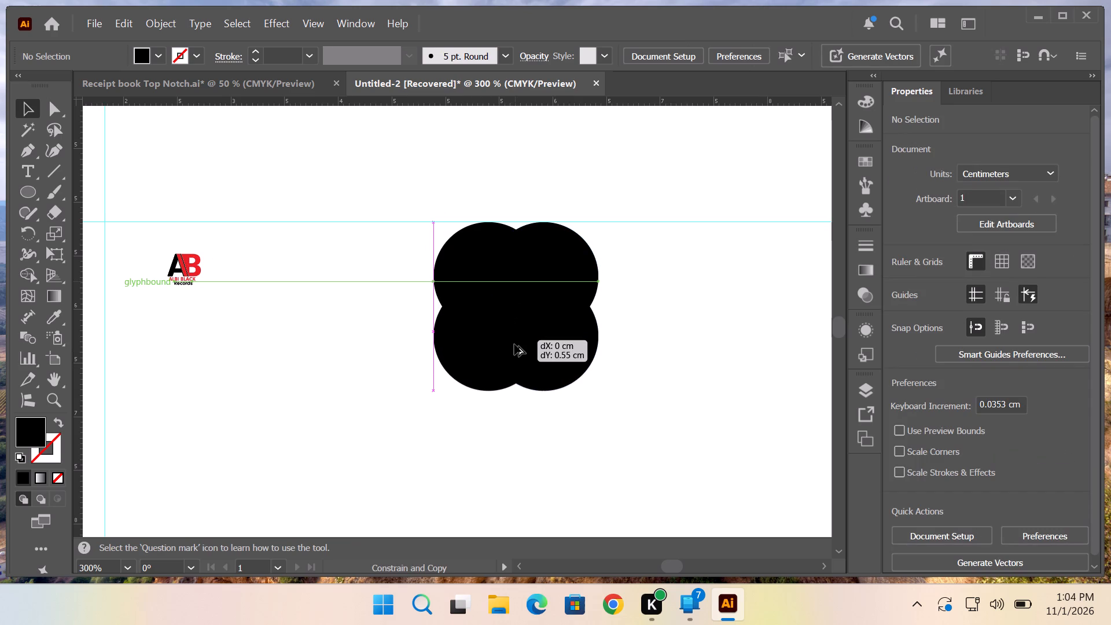
pyautogui.keyDown('alt'); pyautogui.keyDown('shift'); pyautogui.moveTo(514, 344); pyautogui.dragTo(515, 347); pyautogui.keyUp('shift'); pyautogui.keyUp('alt')
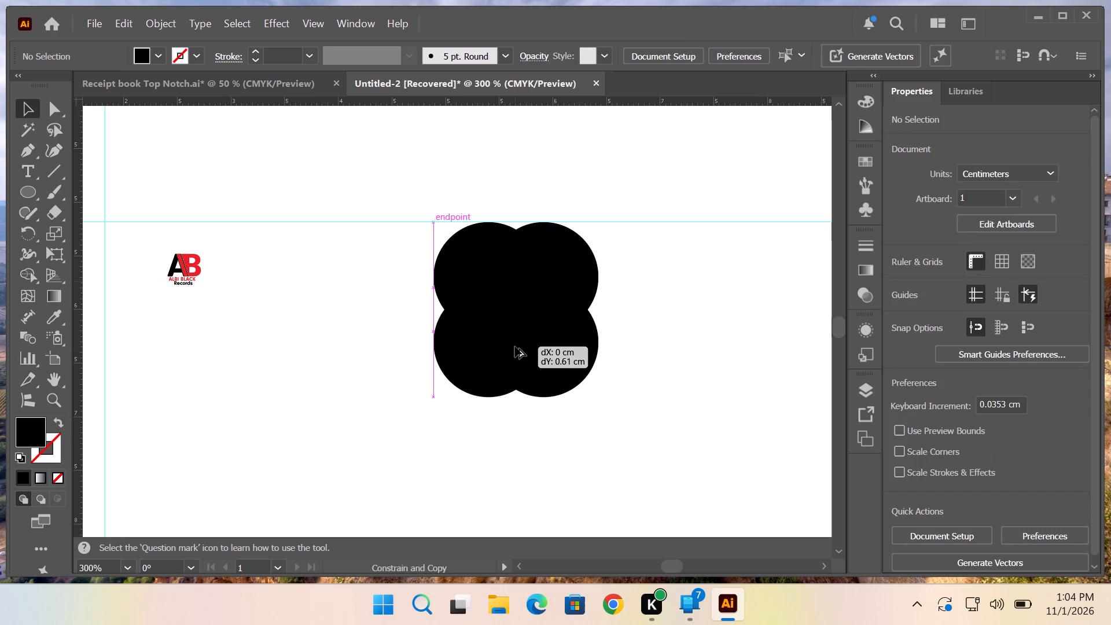
pyautogui.keyDown('alt'); pyautogui.keyDown('shift'); pyautogui.moveTo(515, 347); pyautogui.dragTo(515, 340); pyautogui.keyUp('shift'); pyautogui.keyUp('alt')
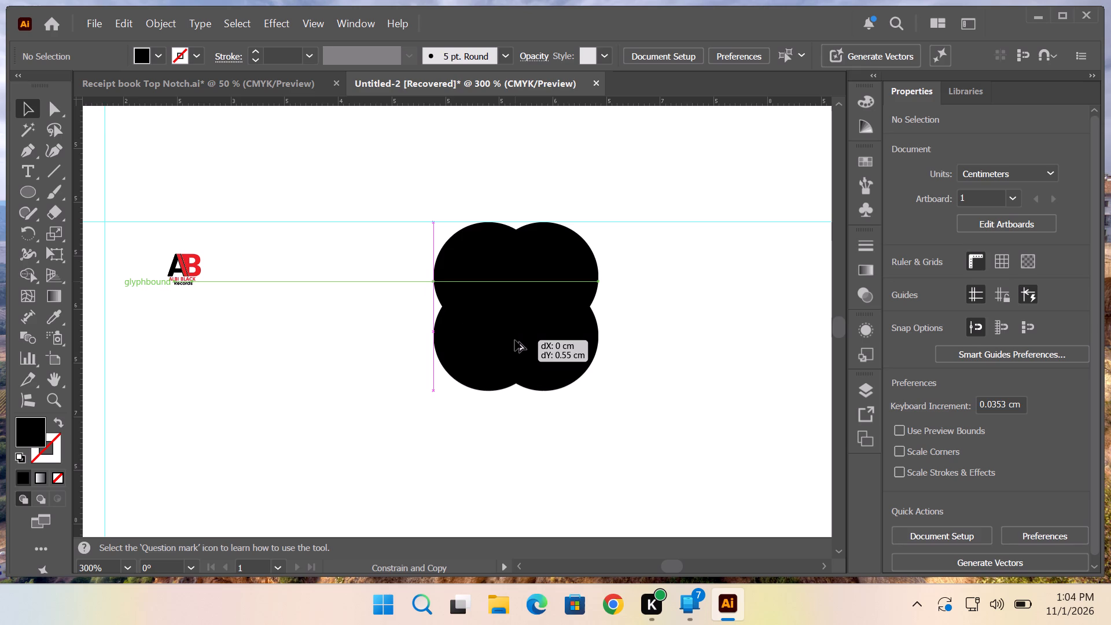
pyautogui.keyDown('alt'); pyautogui.keyDown('shift'); pyautogui.moveTo(515, 340); pyautogui.dragTo(516, 340); pyautogui.keyUp('shift'); pyautogui.keyUp('alt')
pyautogui.keyDown('alt'); pyautogui.keyDown('shift'); pyautogui.moveTo(516, 340); pyautogui.dragTo(516, 336); pyautogui.keyUp('shift'); pyautogui.keyUp('alt')
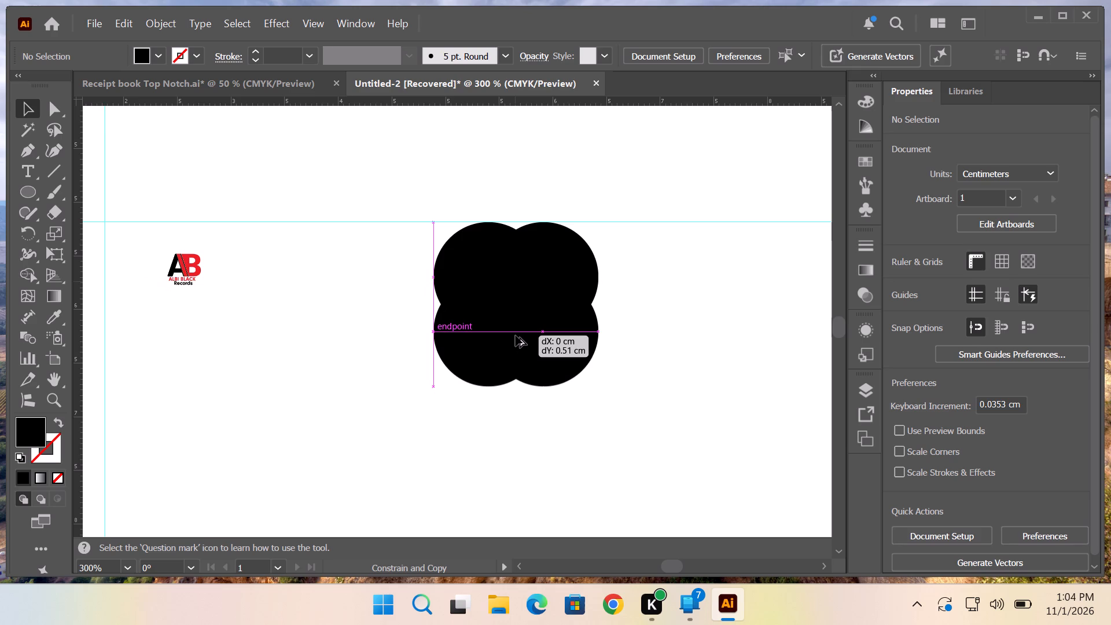
pyautogui.keyDown('alt'); pyautogui.keyDown('shift'); pyautogui.moveTo(516, 336); pyautogui.dragTo(516, 330); pyautogui.keyUp('shift'); pyautogui.keyUp('alt')
pyautogui.keyDown('alt'); pyautogui.keyDown('shift'); pyautogui.moveTo(516, 330); pyautogui.dragTo(516, 335); pyautogui.keyUp('shift'); pyautogui.keyUp('alt')
pyautogui.click(672, 296)
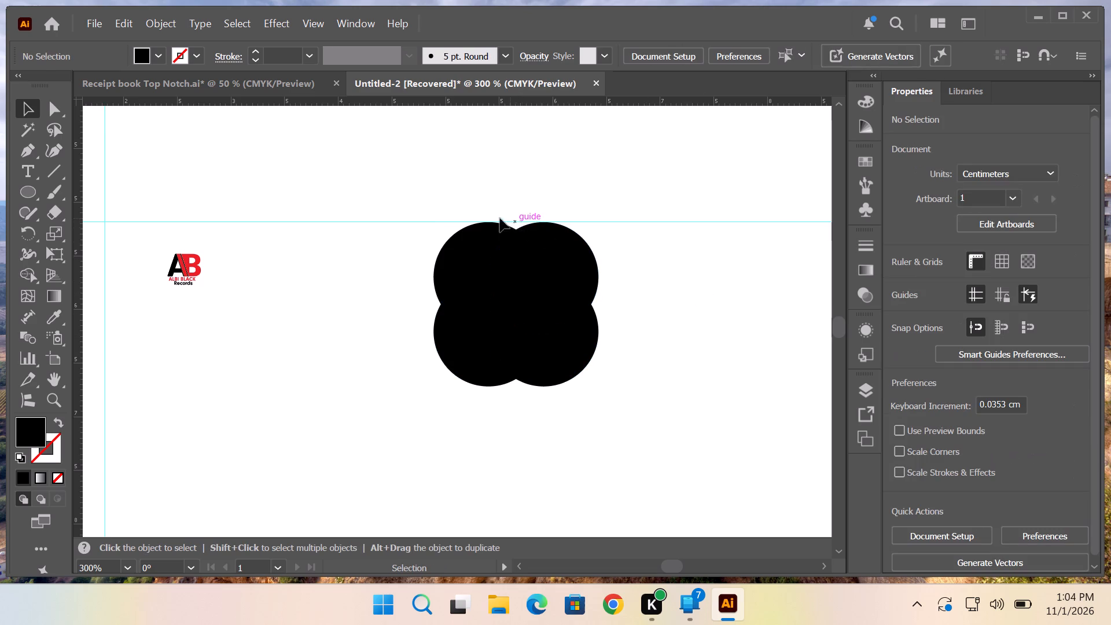
# Turn the upper pair of circles into outlines with no fill and a black 1 pt stroke.
pyautogui.click(467, 232)
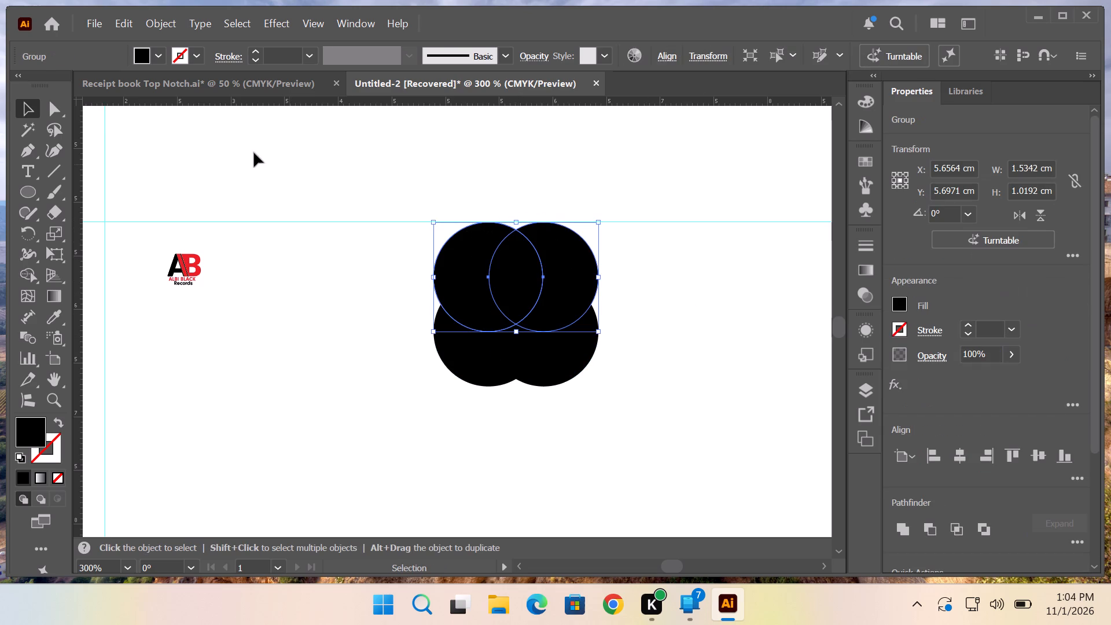
pyautogui.click(156, 59)
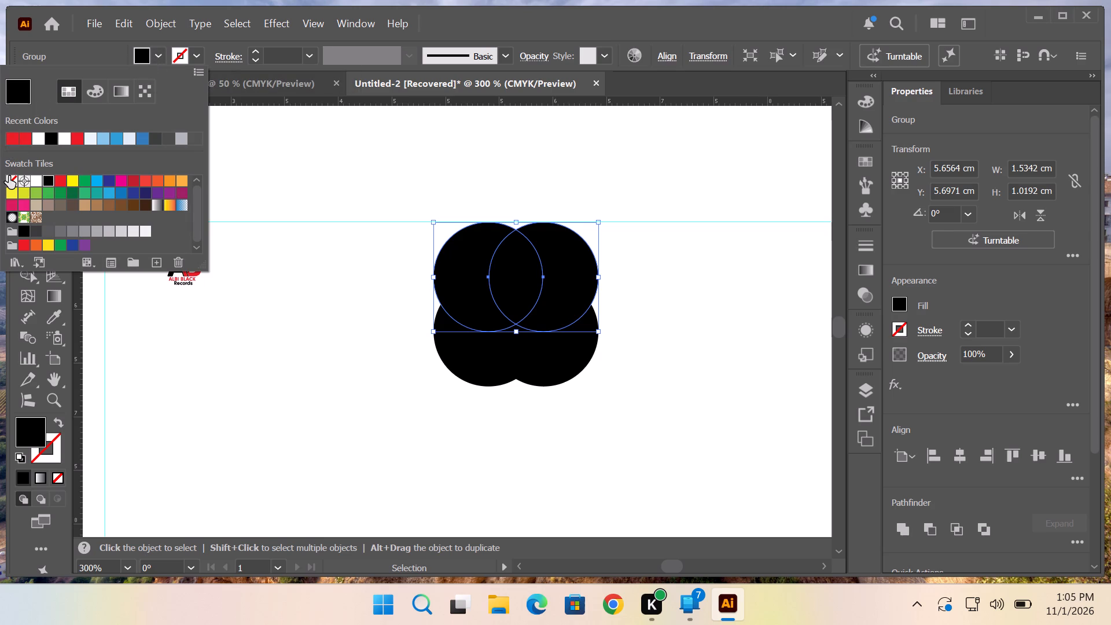
pyautogui.click(9, 177)
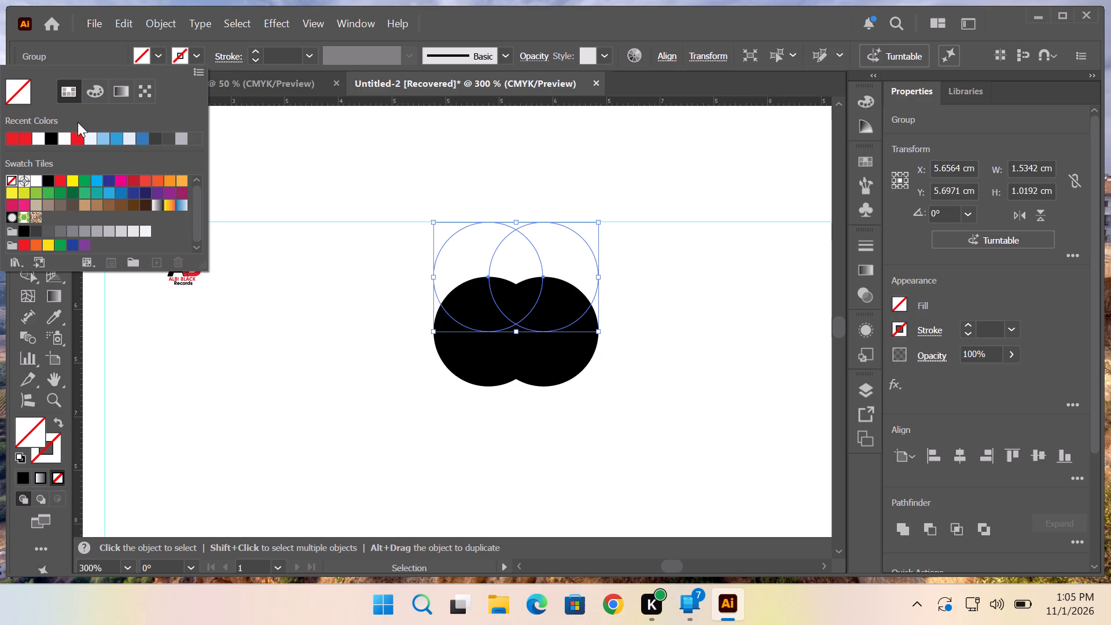
pyautogui.click(200, 56)
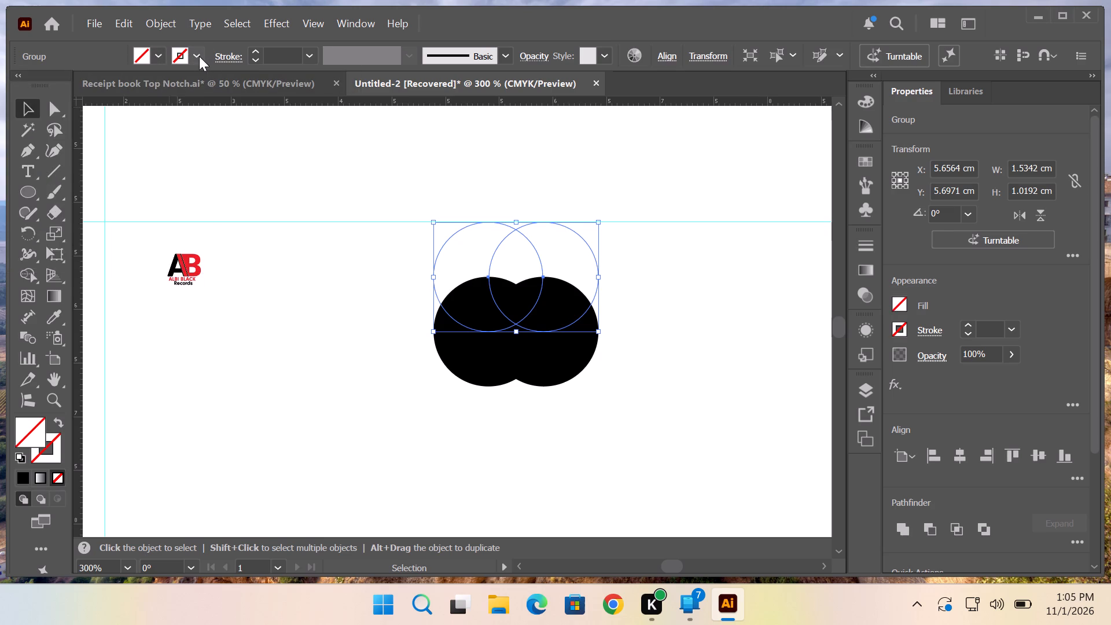
pyautogui.click(199, 56)
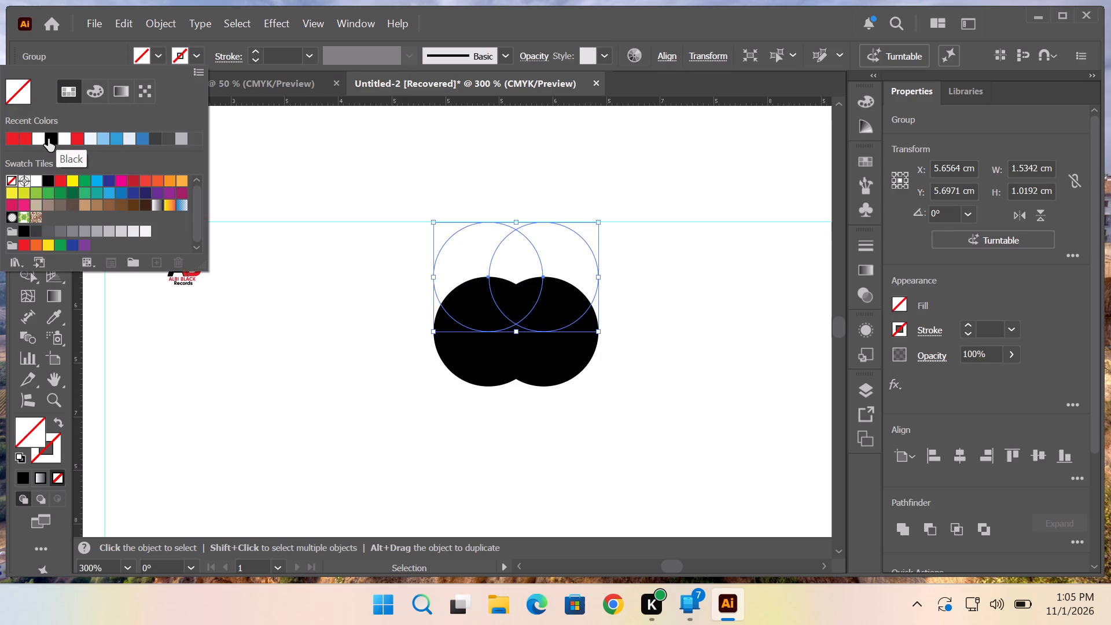
pyautogui.click(49, 139)
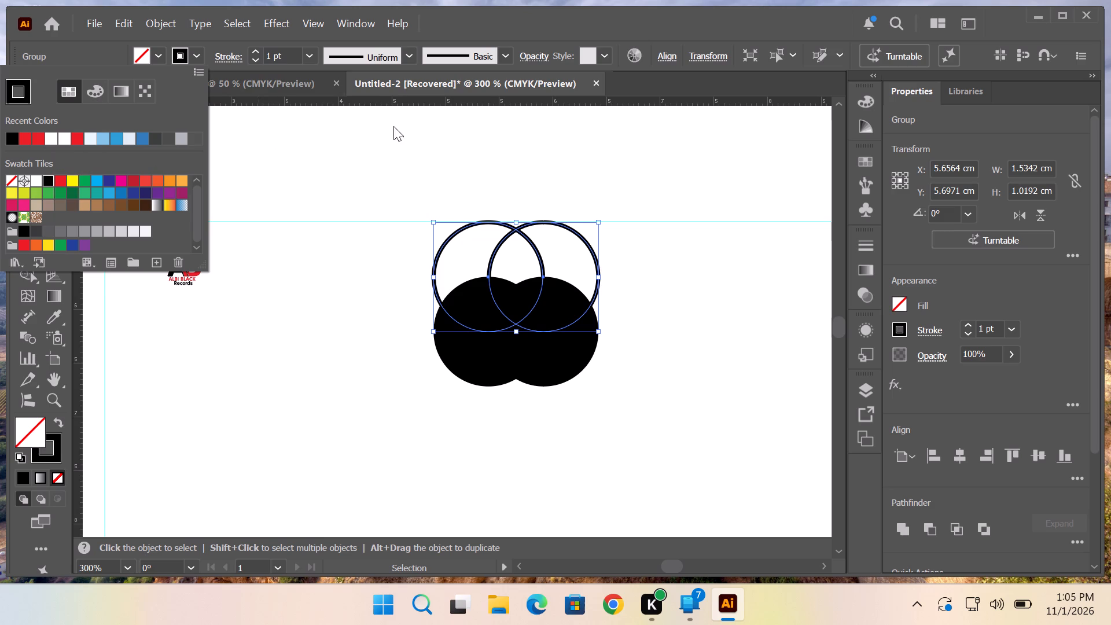
pyautogui.click(393, 126)
pyautogui.click(414, 130)
# Give the lower pair of circles no fill and a black 1 pt stroke, and deselect it.
pyautogui.click(474, 343)
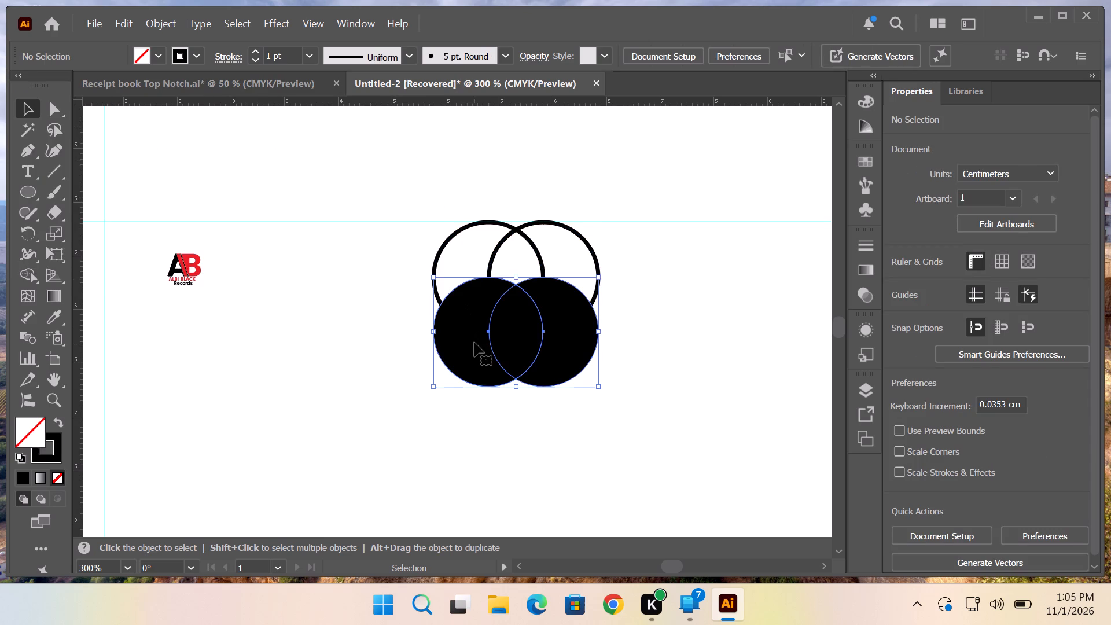
pyautogui.click(152, 54)
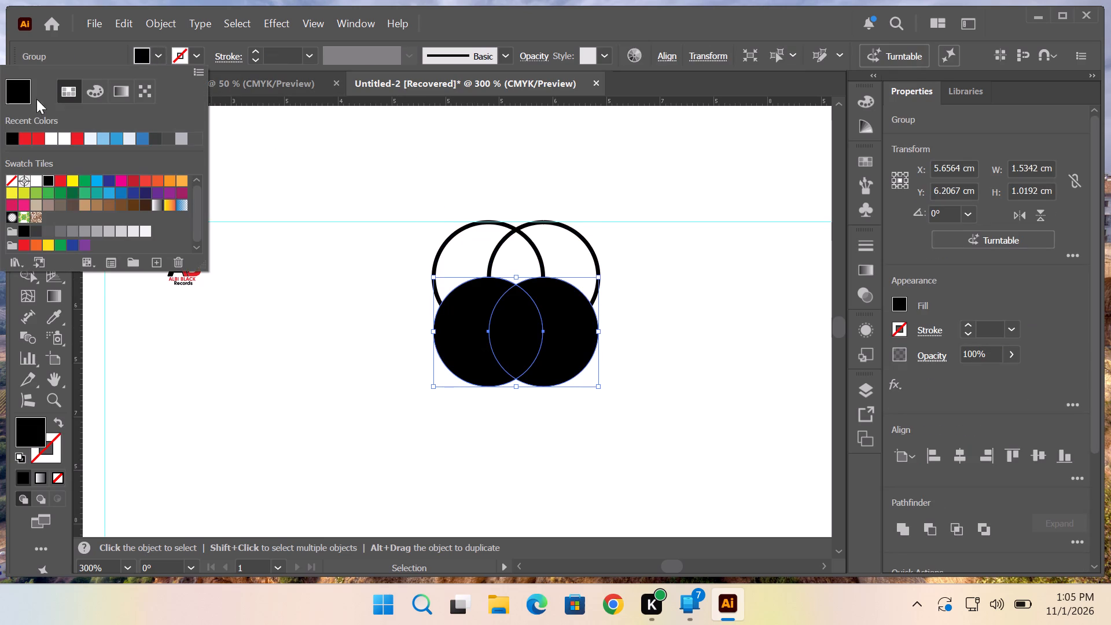
pyautogui.click(14, 181)
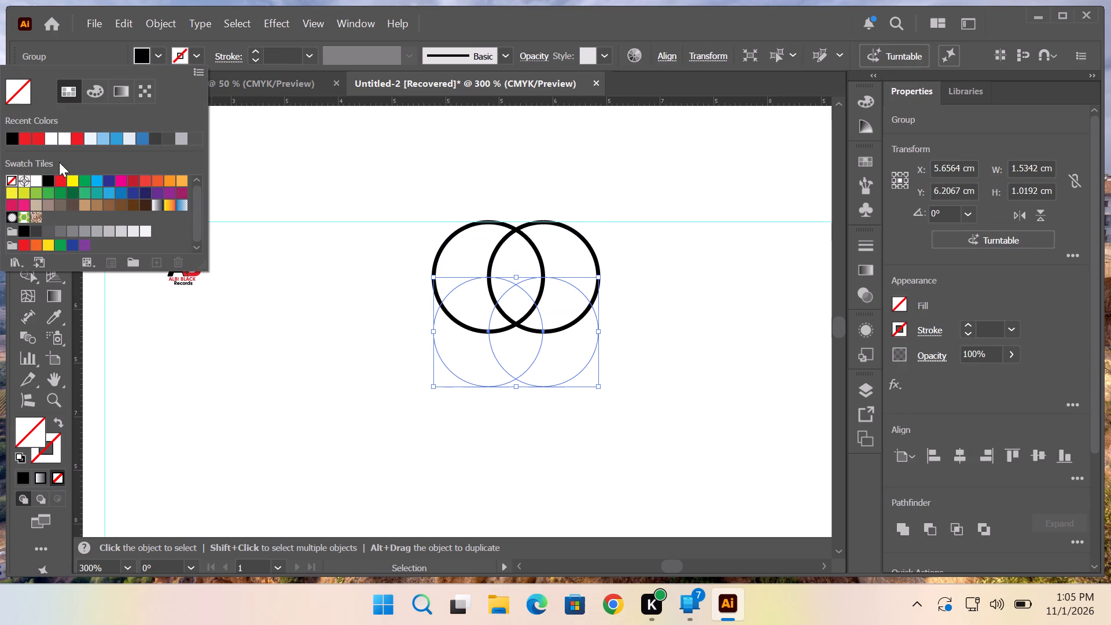
pyautogui.click(189, 51)
pyautogui.click(201, 55)
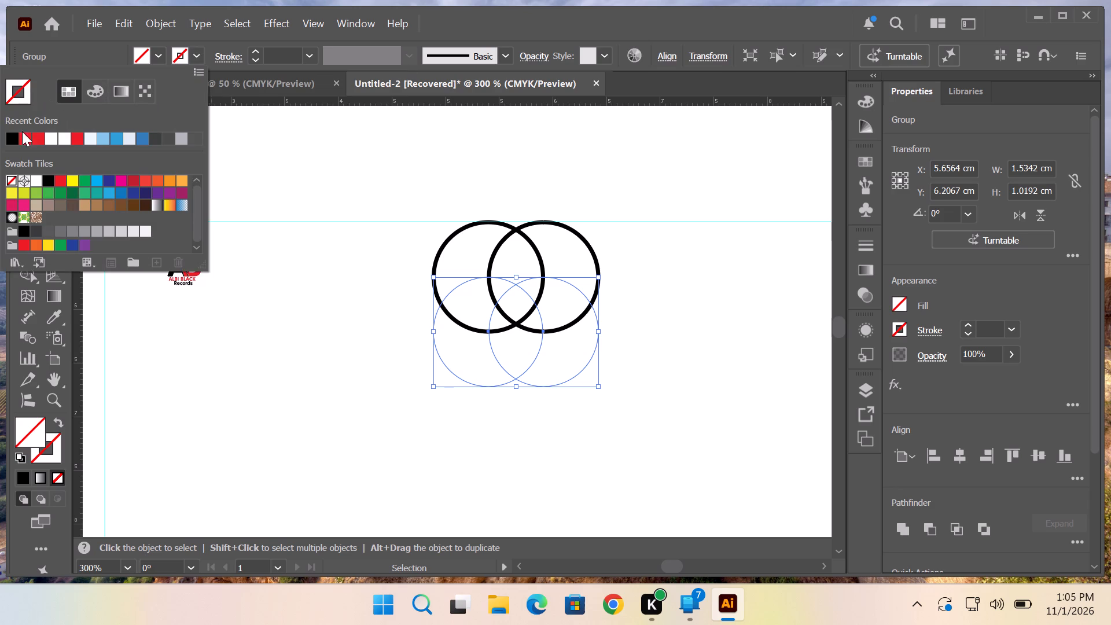
pyautogui.click(9, 138)
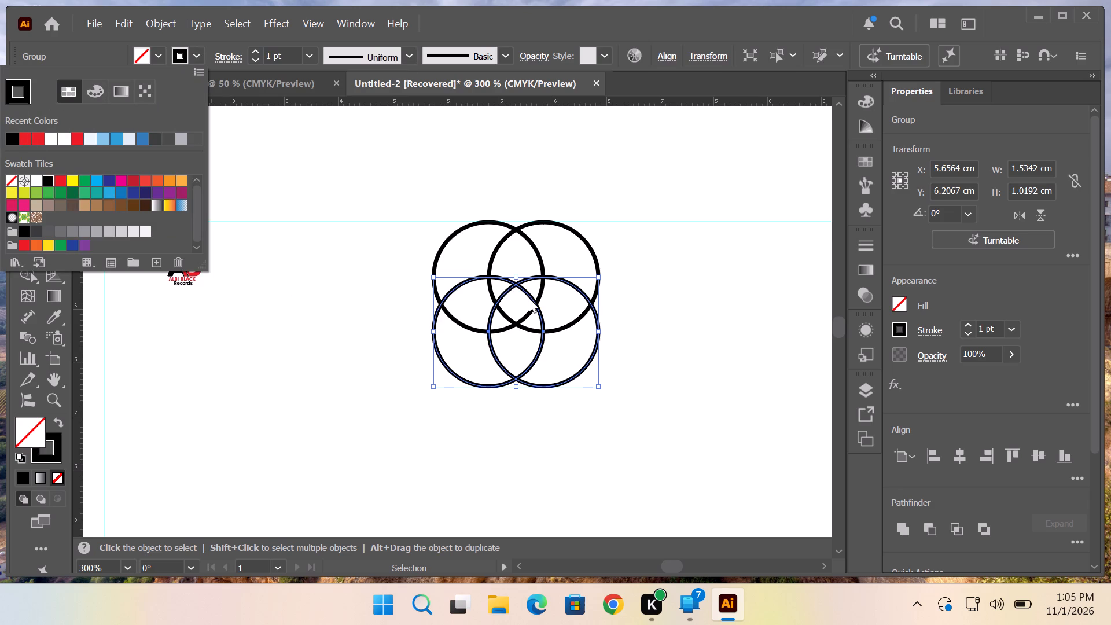
pyautogui.click(652, 254)
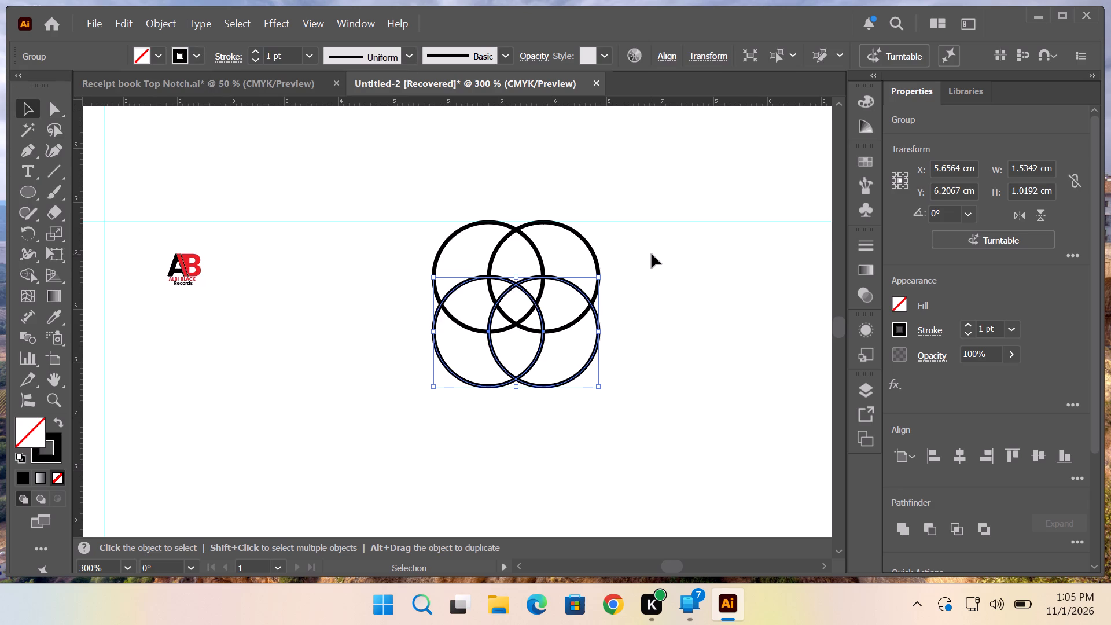
pyautogui.click(658, 254)
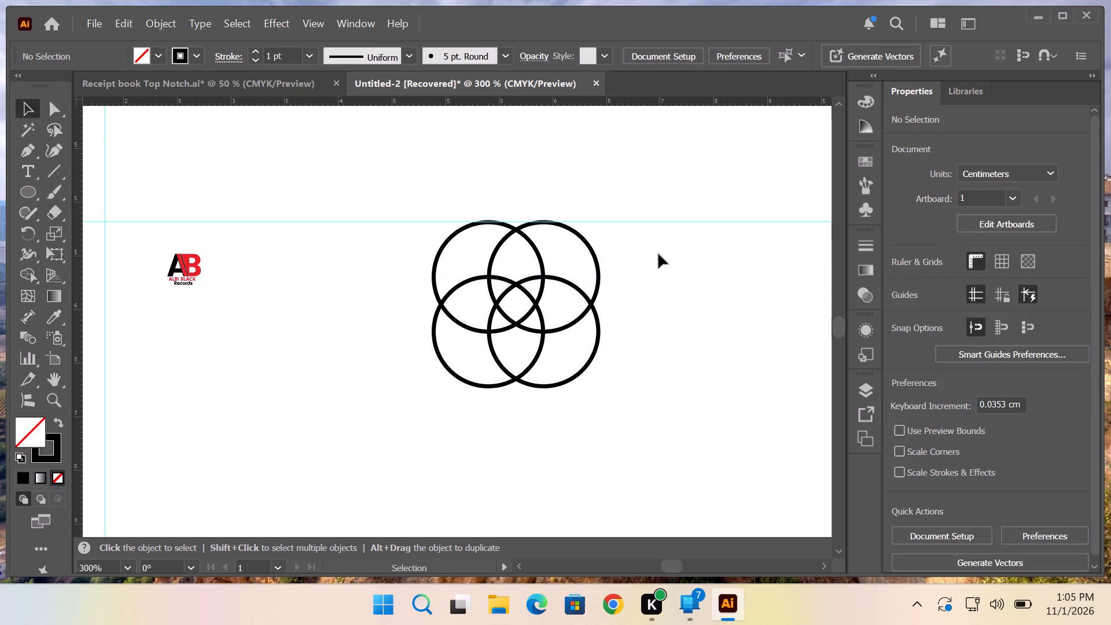
# Select all four outlined circles together and activate the Shape Builder tool for them.
pyautogui.click(527, 340)
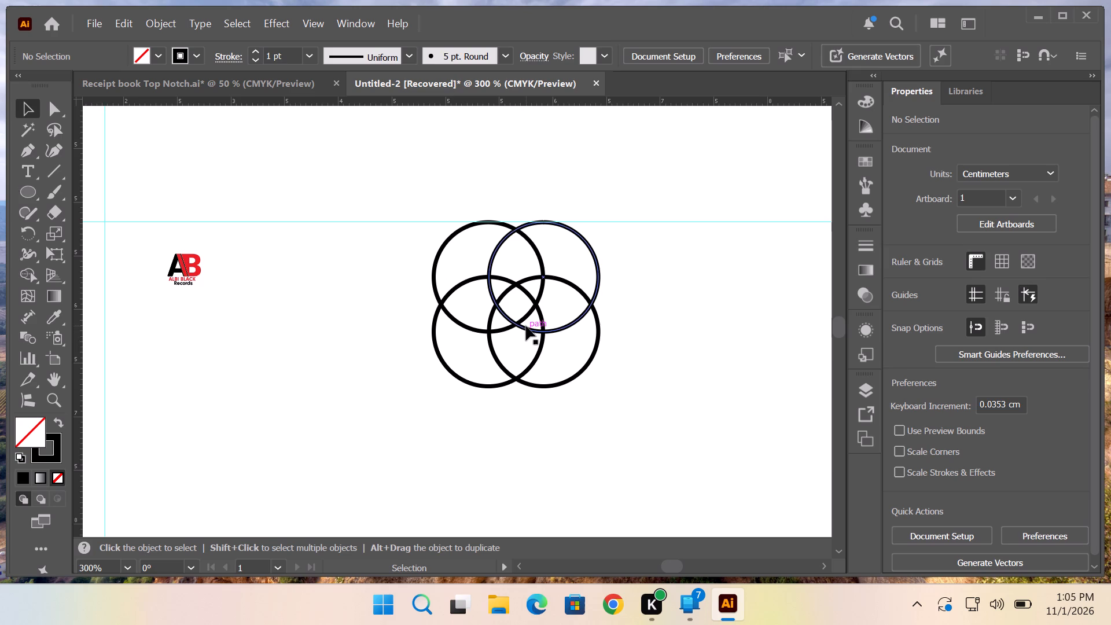
pyautogui.click(524, 334)
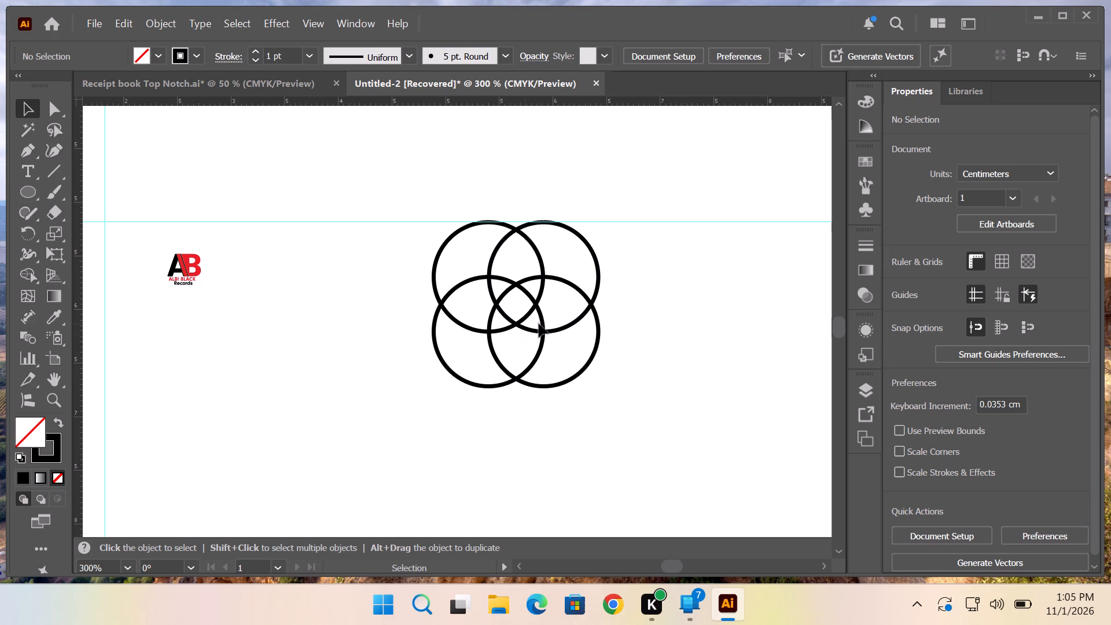
pyautogui.moveTo(429, 240); pyautogui.dragTo(422, 338)
pyautogui.moveTo(422, 338); pyautogui.dragTo(682, 403)
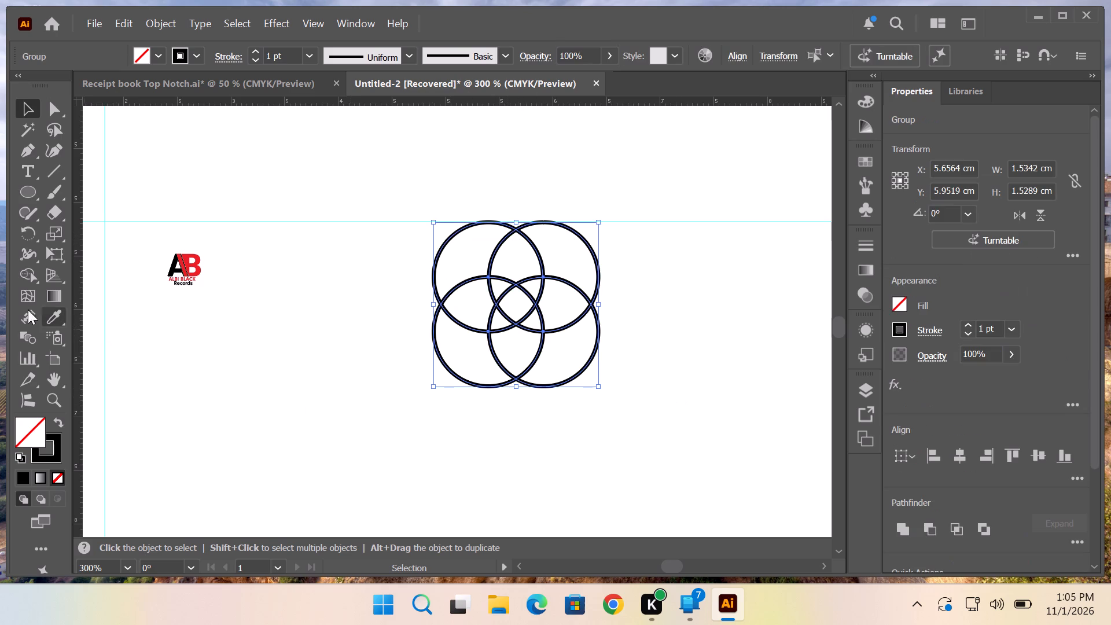
pyautogui.click(32, 274)
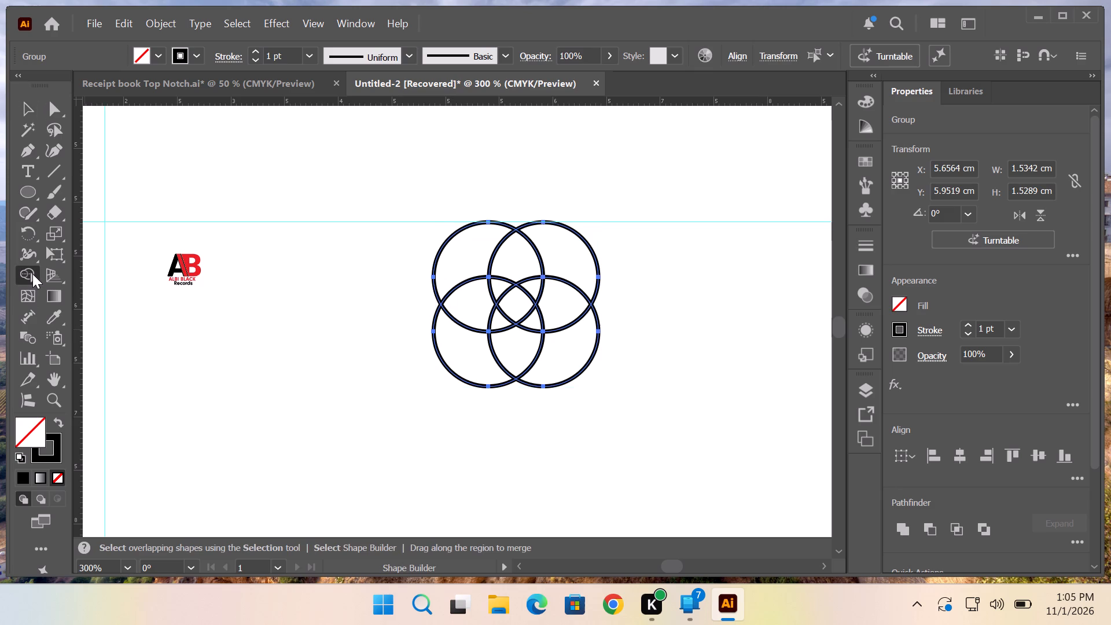
pyautogui.click(32, 274)
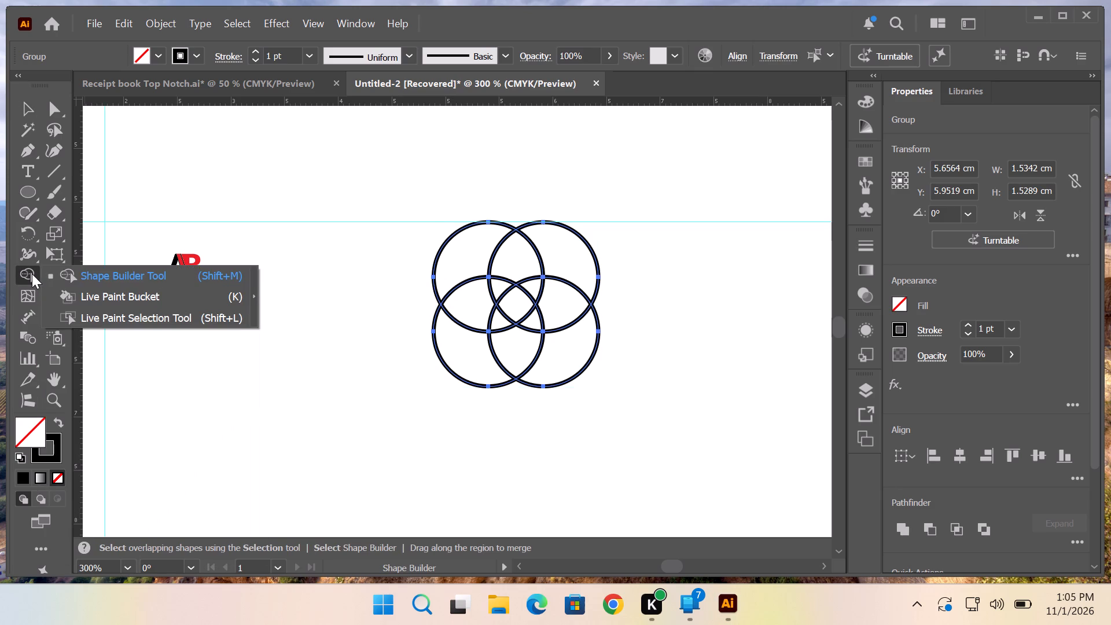
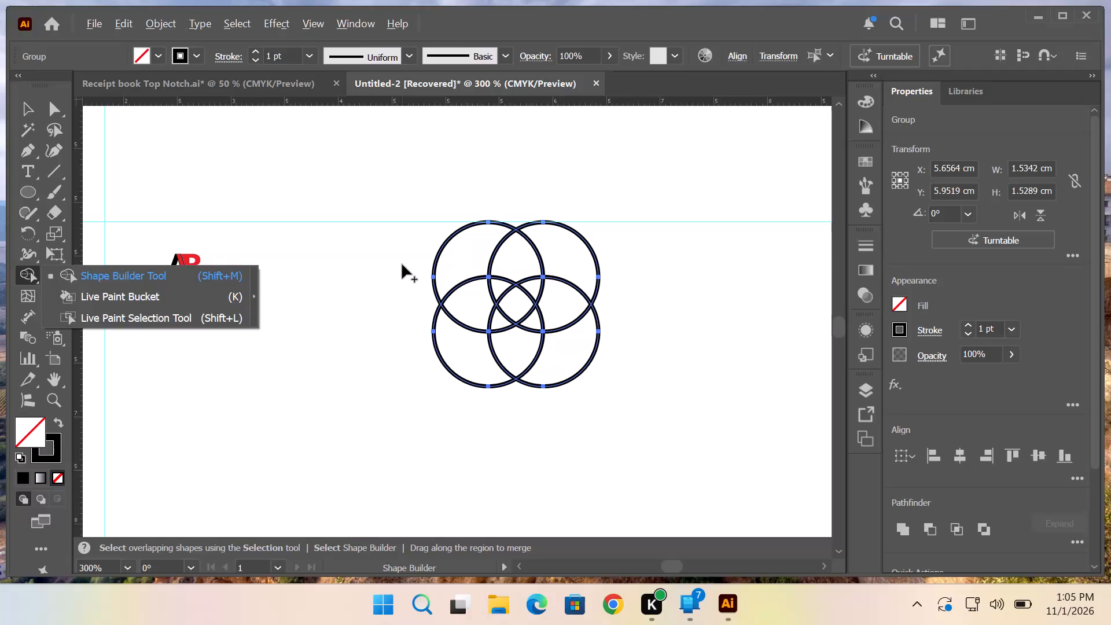
# Subtract the surrounding regions of the four overlapping circles with Shape Builder, keeping only a shield outline with a pointed base, and deselect it.
pyautogui.keyDown('alt'); pyautogui.moveTo(424, 275); pyautogui.dragTo(455, 269); pyautogui.keyUp('alt')
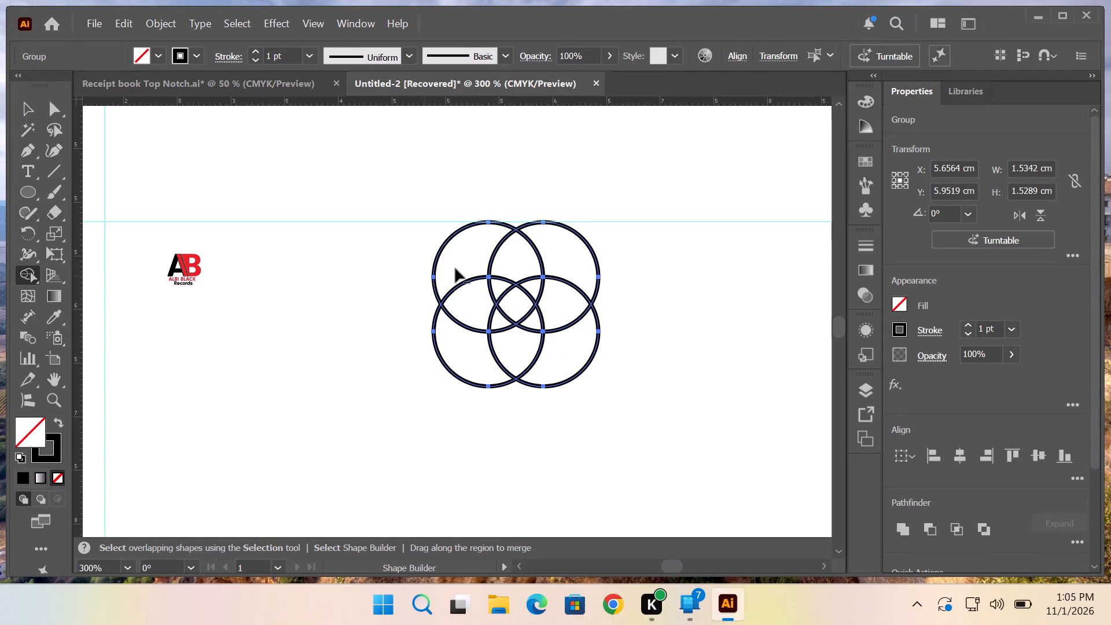
pyautogui.keyDown('alt'); pyautogui.moveTo(455, 269); pyautogui.dragTo(573, 361); pyautogui.keyUp('alt')
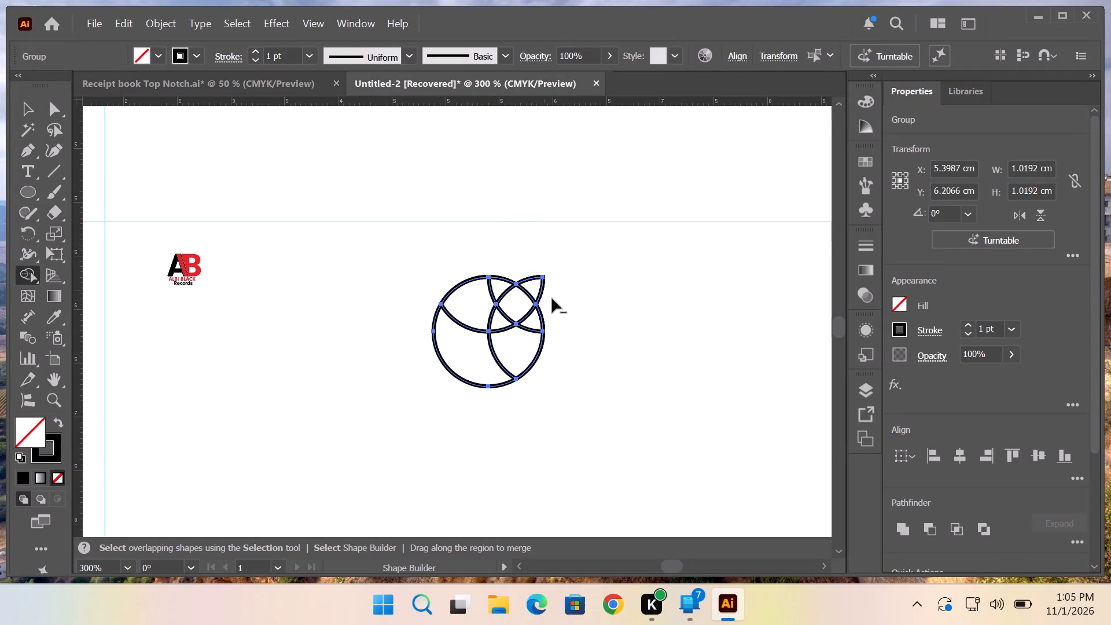
pyautogui.keyDown('alt'); pyautogui.moveTo(552, 301); pyautogui.dragTo(460, 369); pyautogui.keyUp('alt')
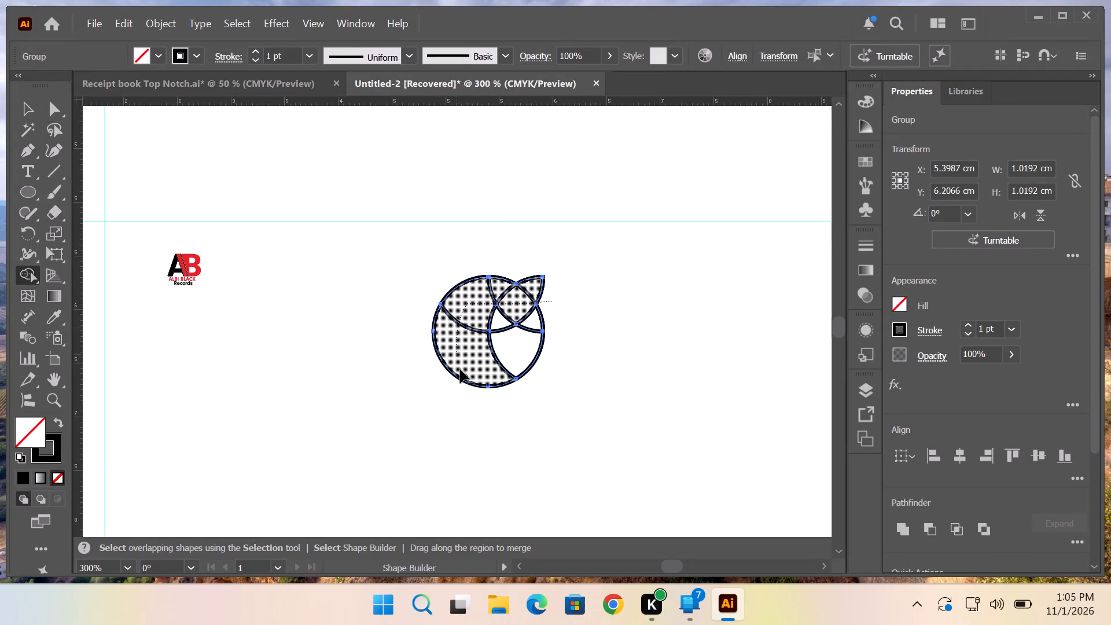
pyautogui.keyDown('alt'); pyautogui.moveTo(460, 369); pyautogui.dragTo(464, 378); pyautogui.keyUp('alt')
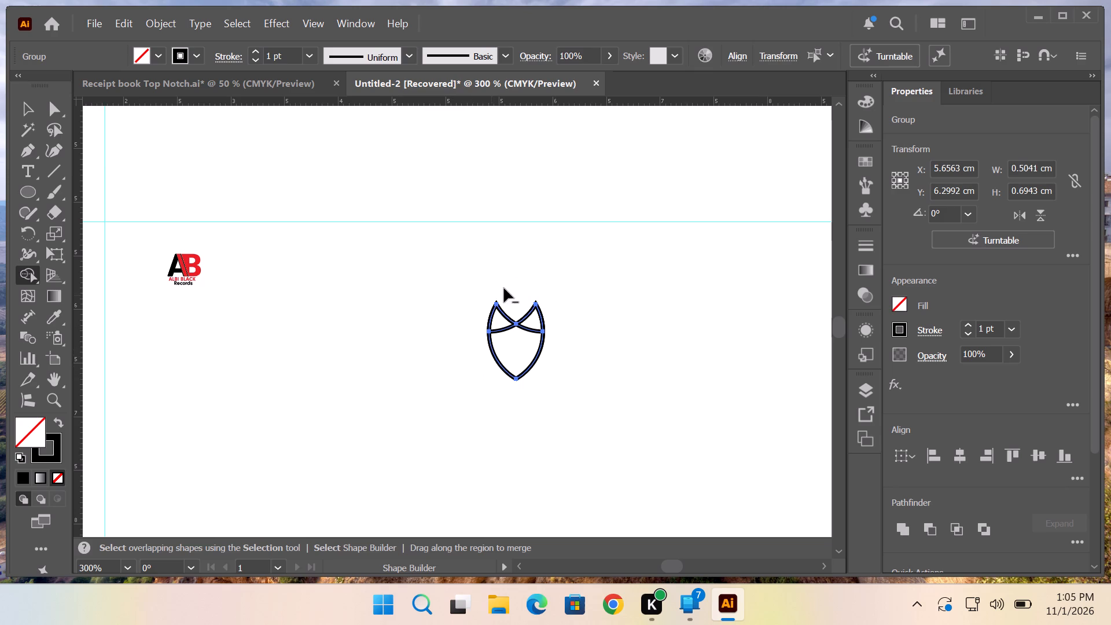
pyautogui.keyDown('alt'); pyautogui.moveTo(478, 318); pyautogui.dragTo(510, 315); pyautogui.keyUp('alt')
pyautogui.keyDown('alt'); pyautogui.moveTo(510, 315); pyautogui.dragTo(549, 318); pyautogui.keyUp('alt')
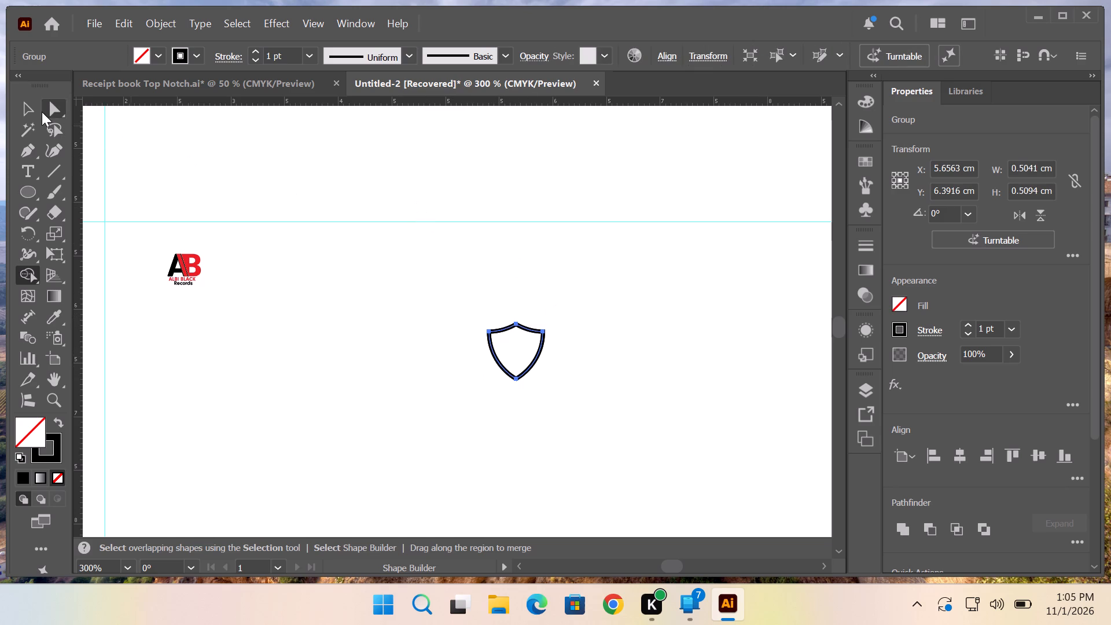
pyautogui.click(36, 109)
pyautogui.click(222, 416)
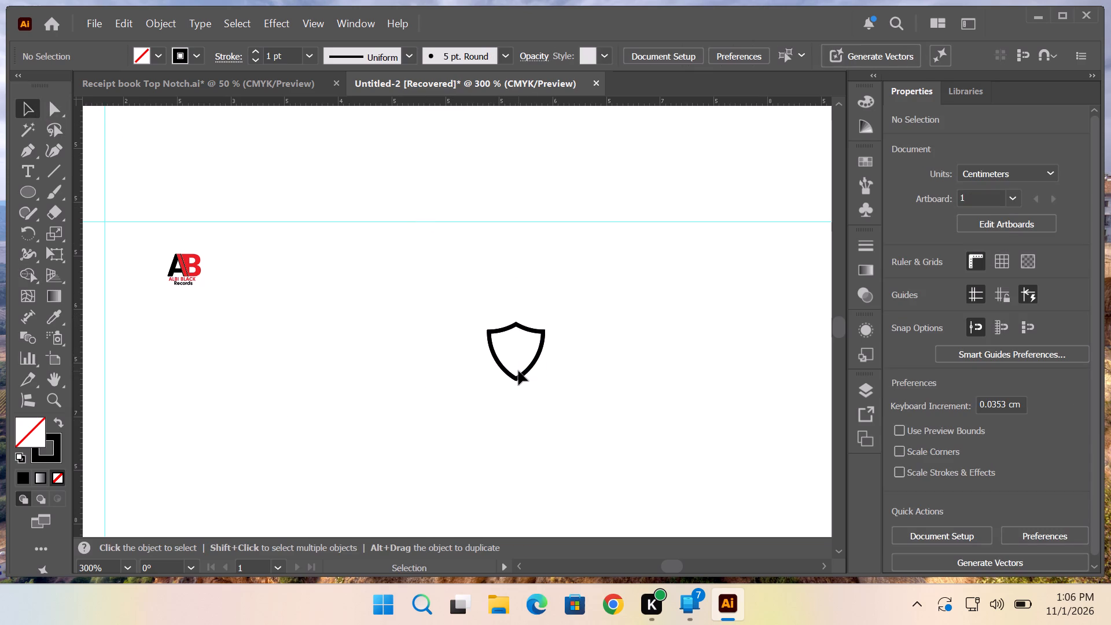
# Reduce the shield outline's stroke weight to 0.5 pt and deselect it.
pyautogui.click(542, 336)
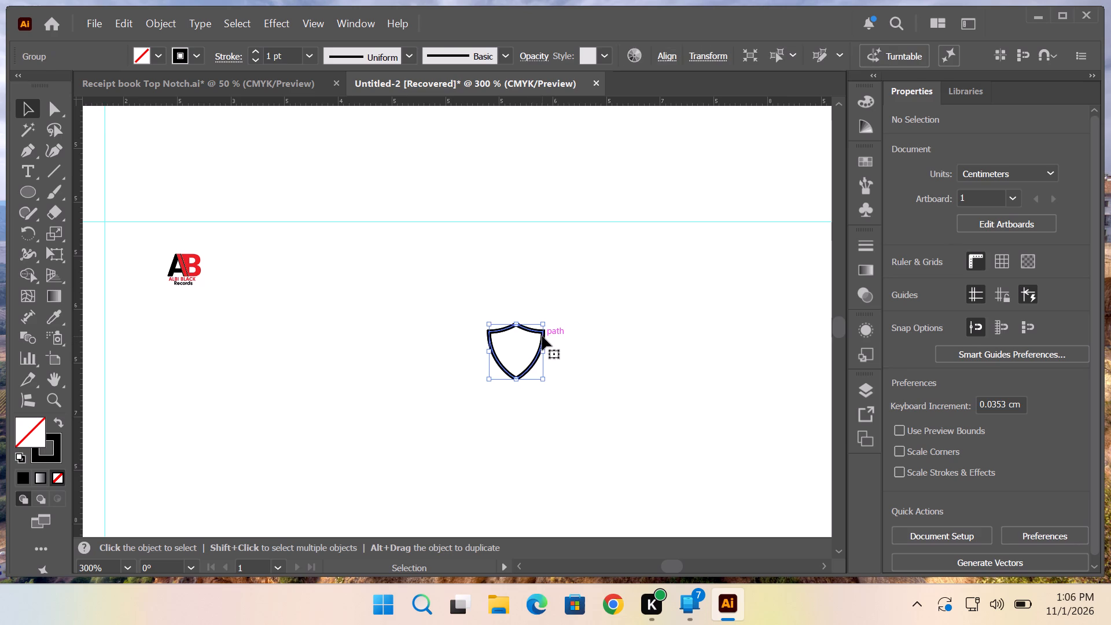
pyautogui.click(259, 62)
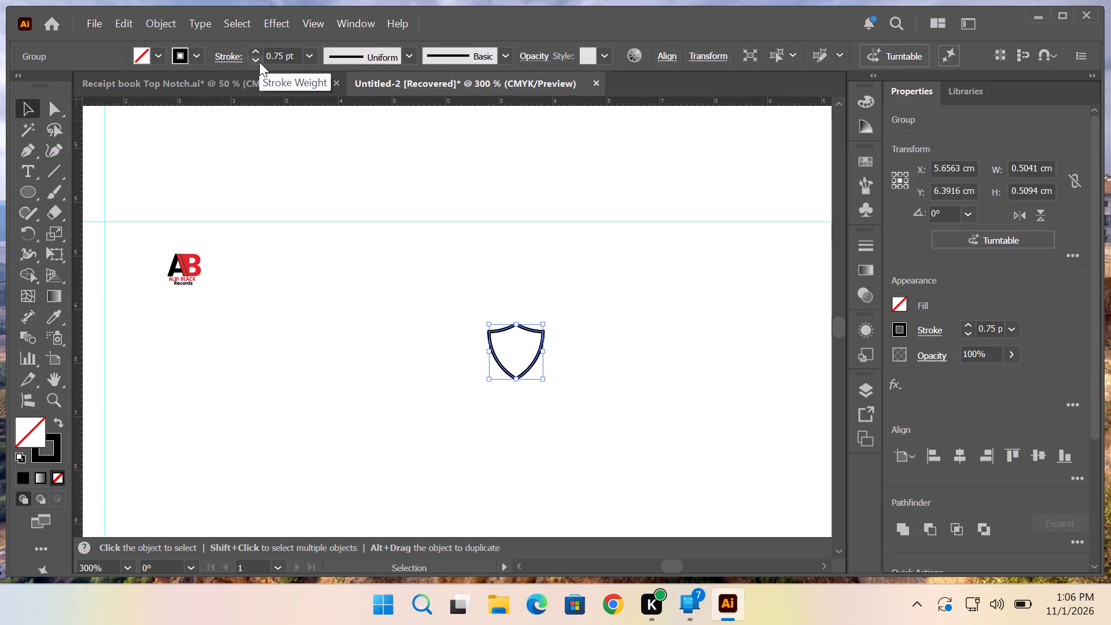
pyautogui.click(259, 62)
pyautogui.click(472, 253)
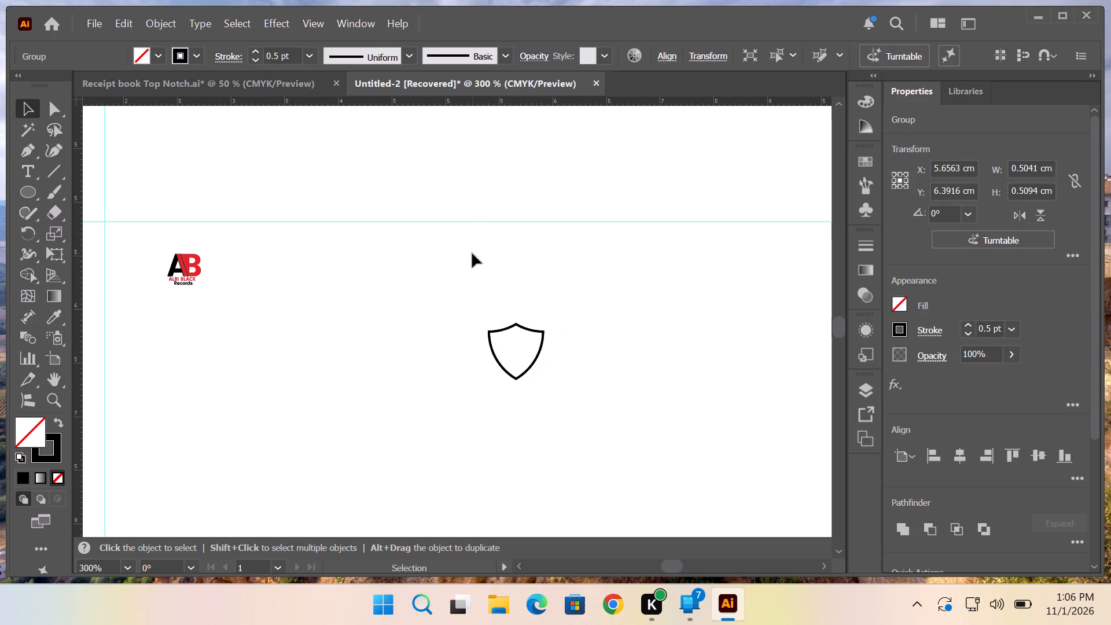
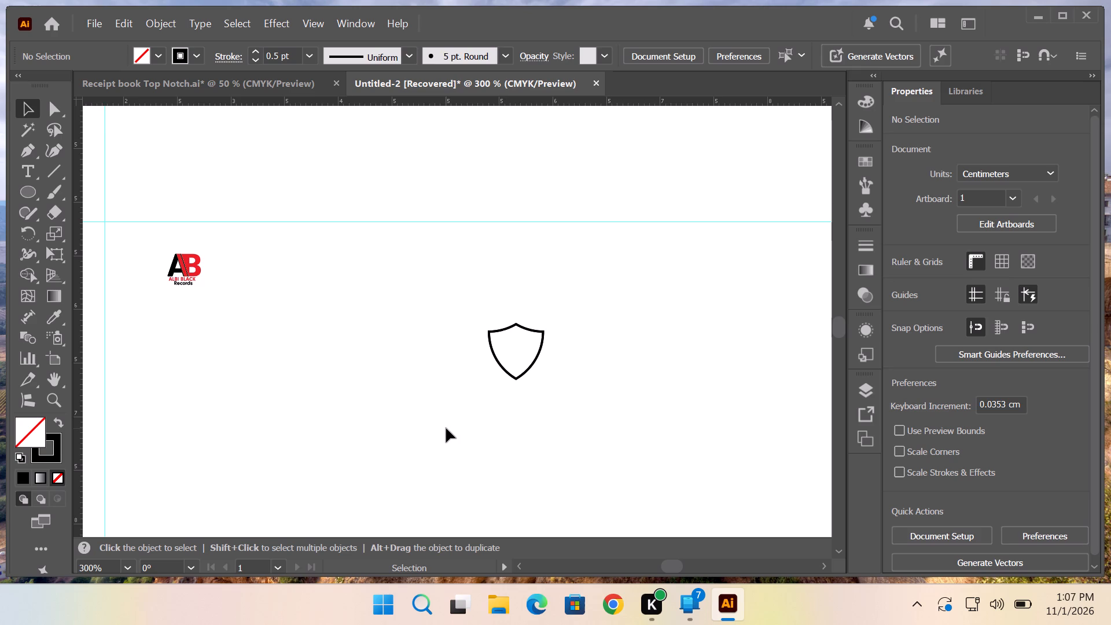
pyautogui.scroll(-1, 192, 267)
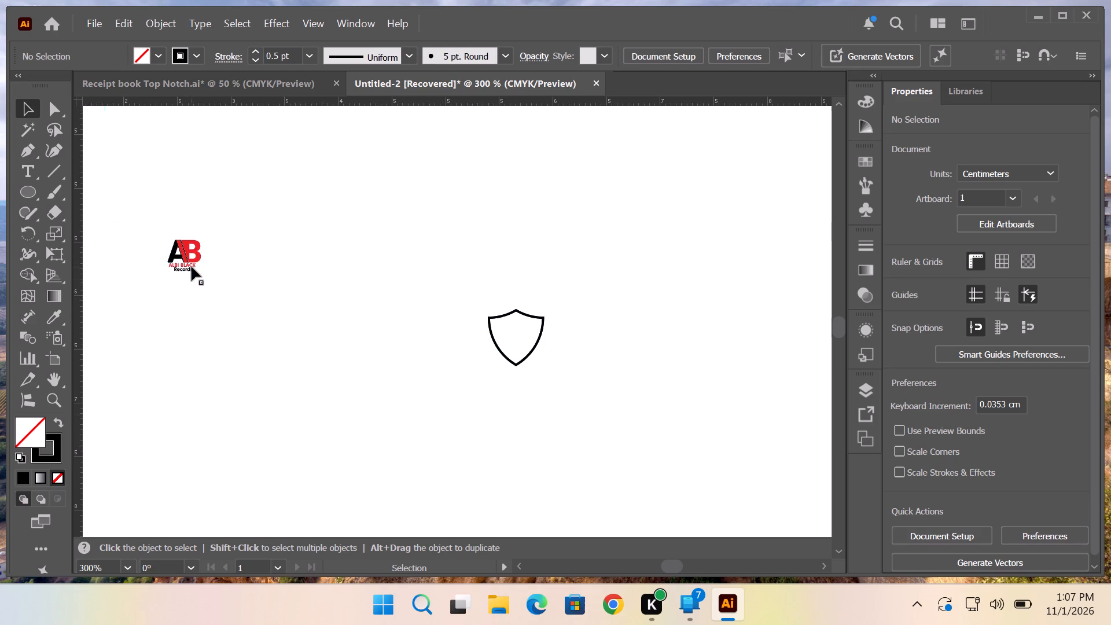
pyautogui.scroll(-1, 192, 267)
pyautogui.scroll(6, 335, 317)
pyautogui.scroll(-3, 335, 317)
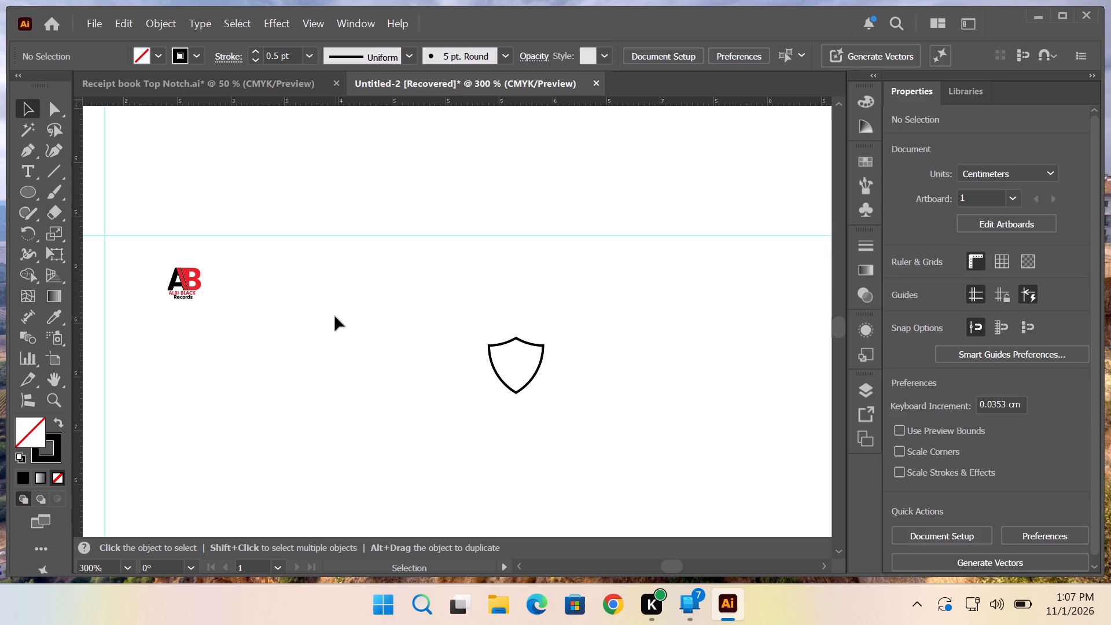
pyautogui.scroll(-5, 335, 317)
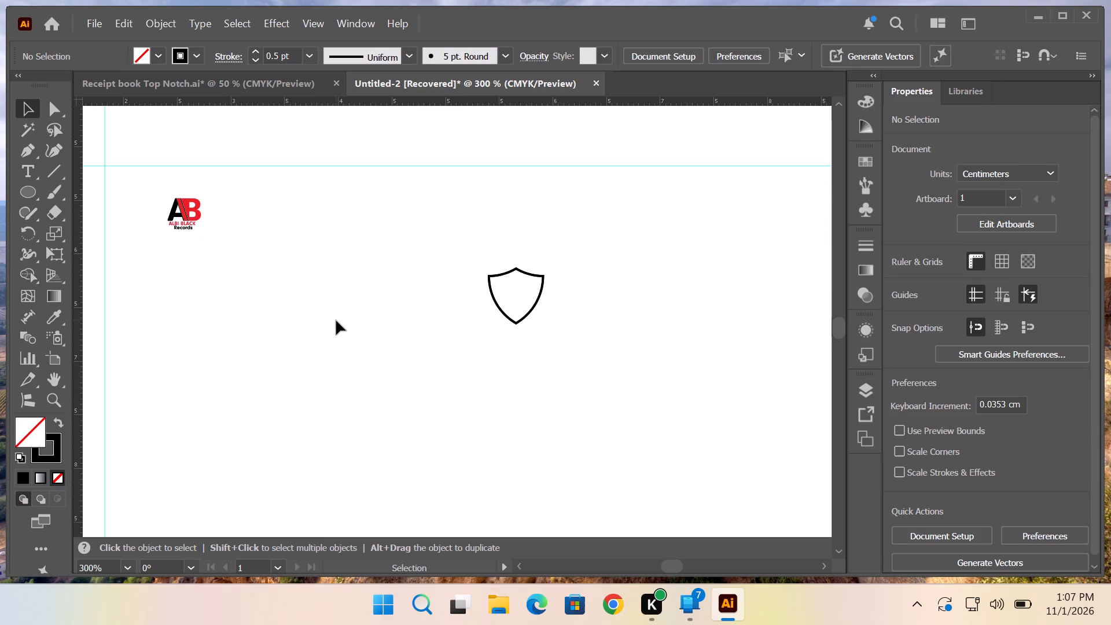
# Switch to the Receipt book Top Notch document and examine the delivery note's header, table and footer layout.
pyautogui.click(275, 82)
pyautogui.scroll(-2, 442, 271)
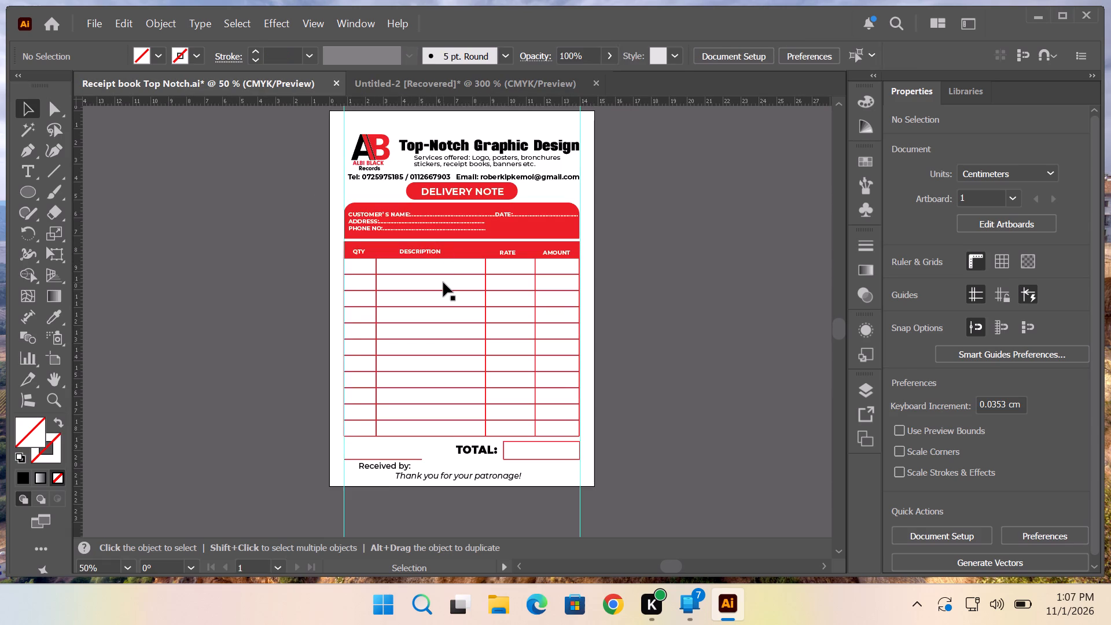
pyautogui.scroll(-1, 443, 282)
pyautogui.scroll(1, 443, 288)
pyautogui.scroll(-2, 443, 302)
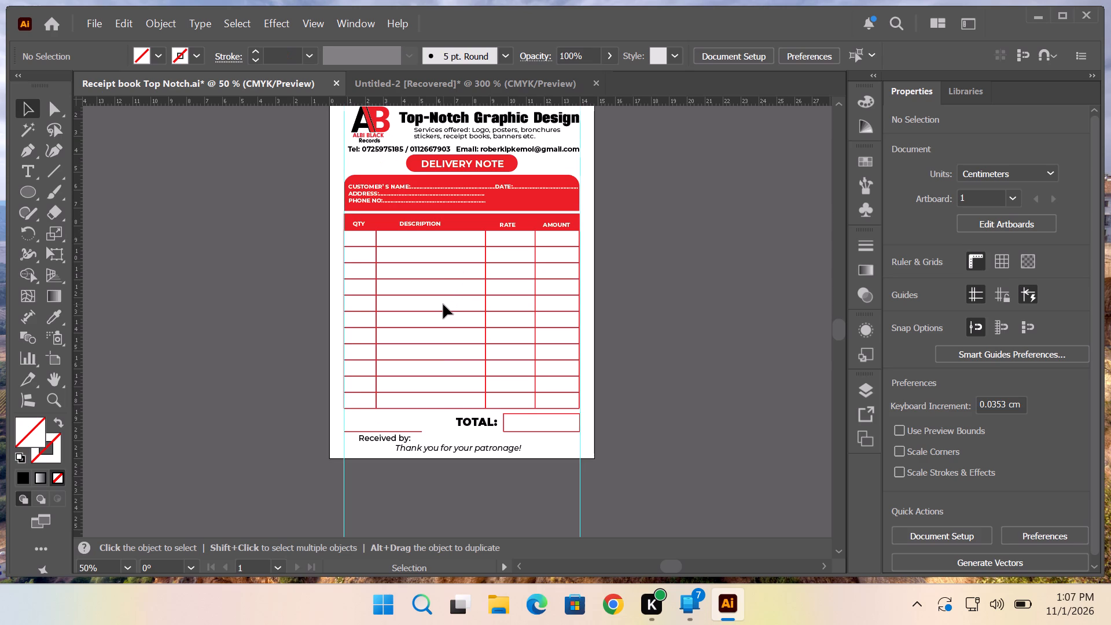
pyautogui.scroll(-1, 443, 303)
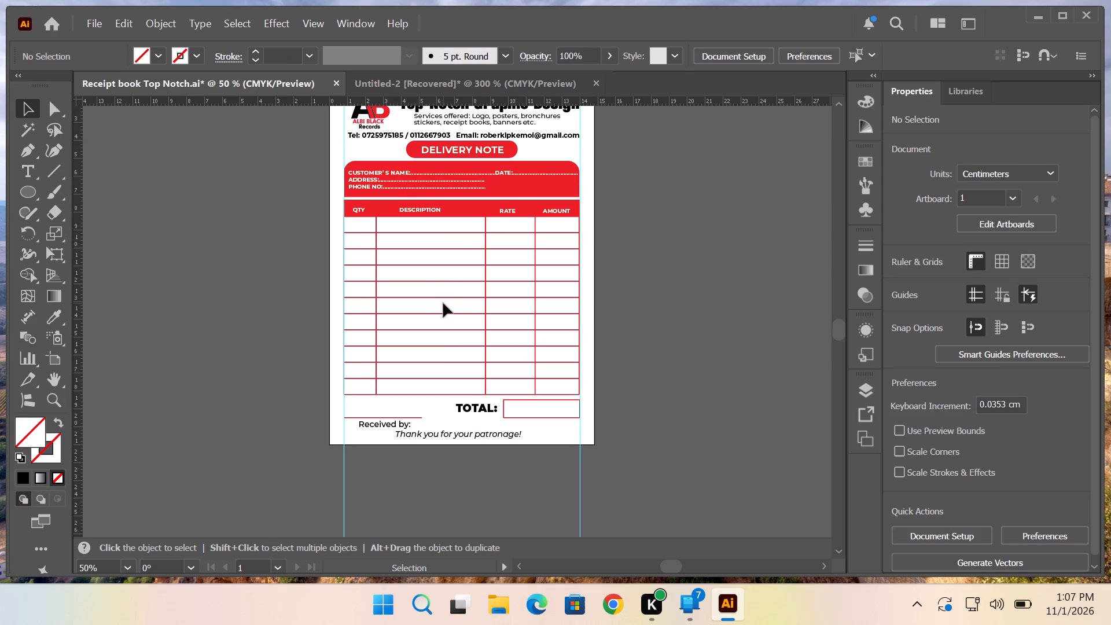
pyautogui.scroll(1, 443, 303)
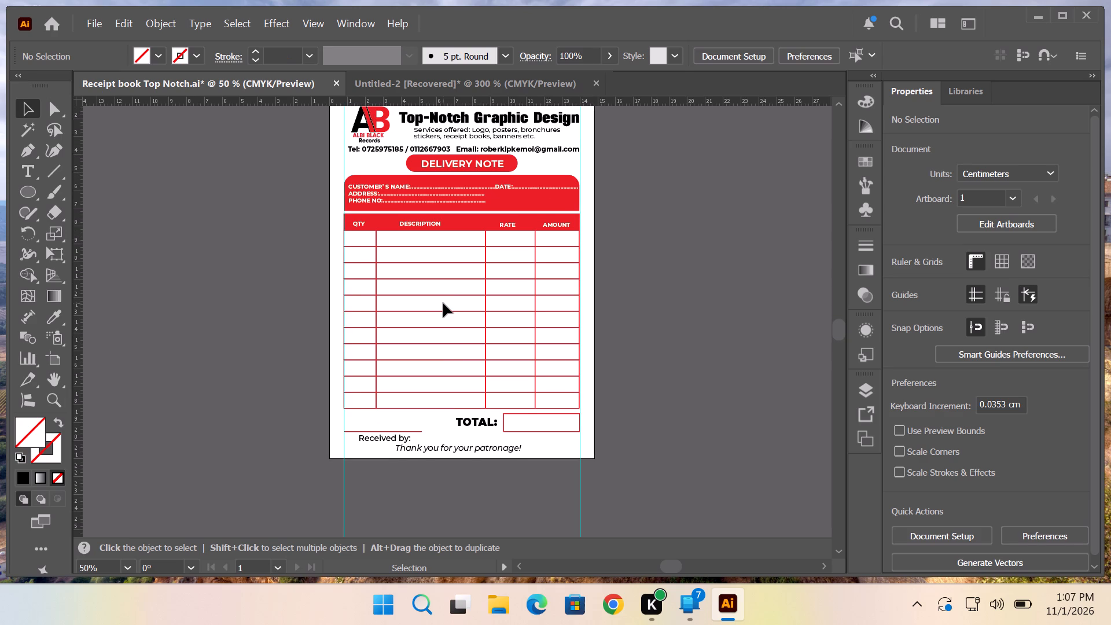
pyautogui.scroll(-1, 443, 303)
pyautogui.scroll(1, 443, 303)
pyautogui.scroll(-3, 519, 281)
pyautogui.scroll(4, 515, 282)
pyautogui.scroll(1, 513, 342)
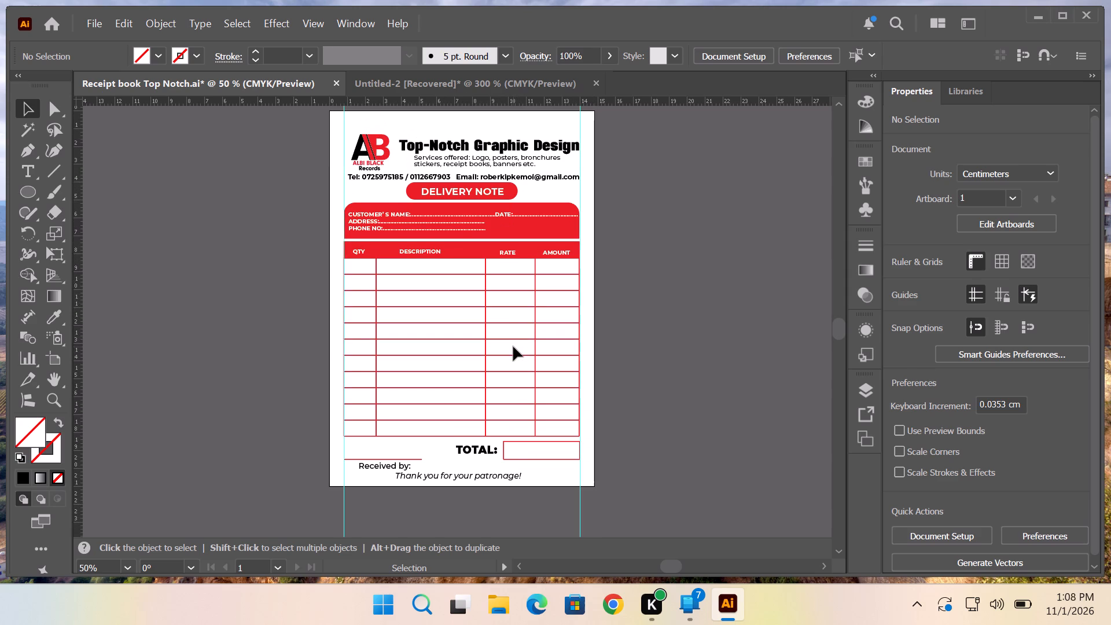
pyautogui.scroll(2, 513, 347)
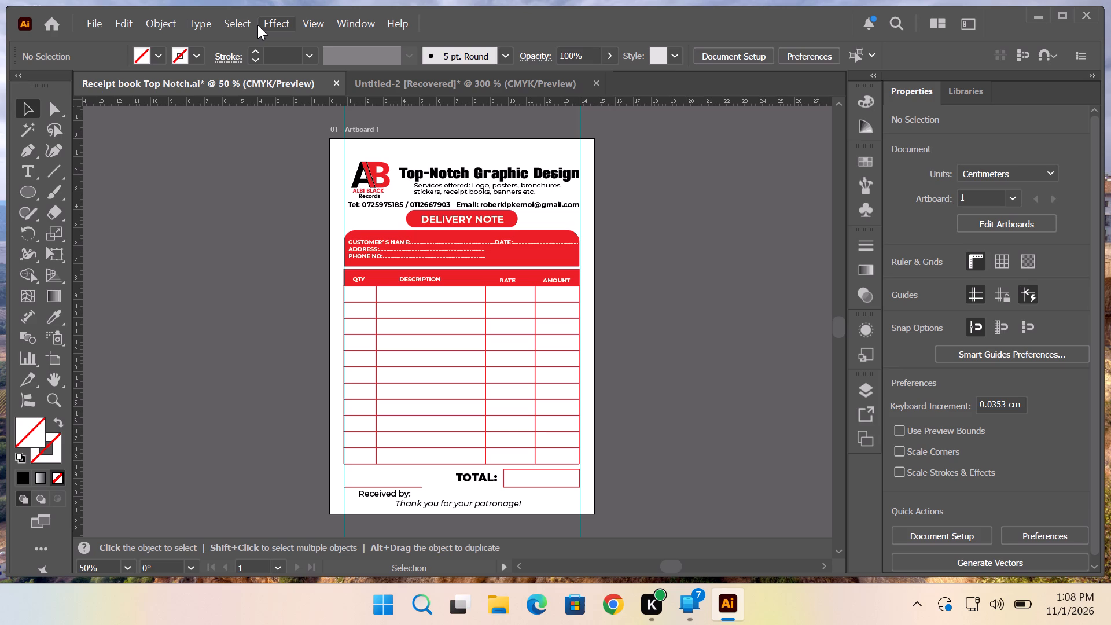
# Return to the Untitled-2 document and scale the shield outline up proportionally to about 1.46 by 1.47 cm.
pyautogui.click(420, 76)
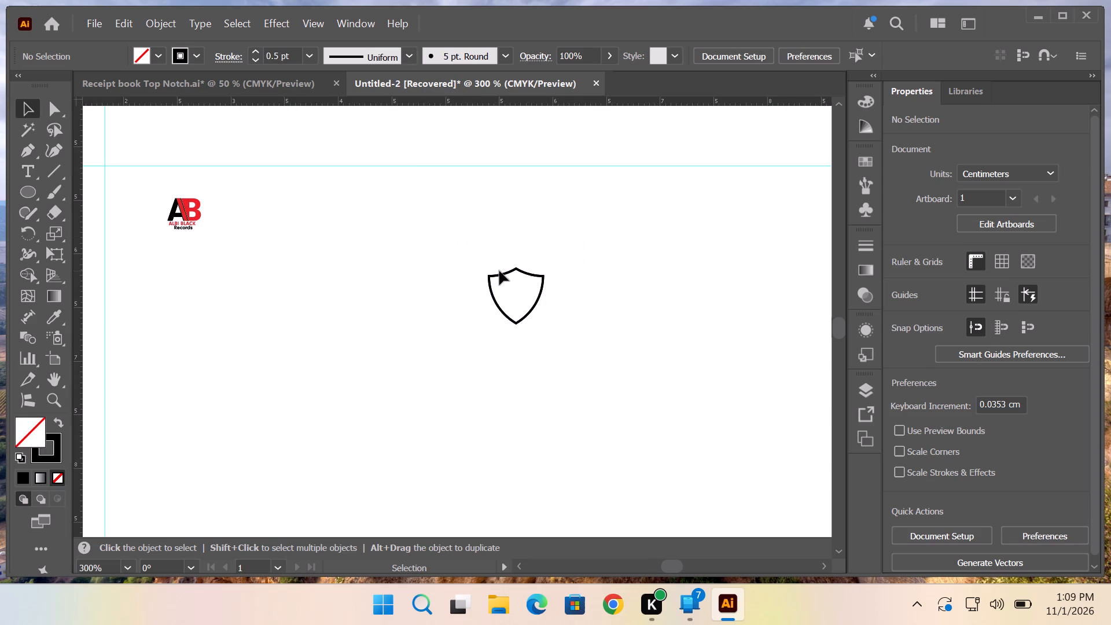
pyautogui.click(510, 326)
pyautogui.click(510, 321)
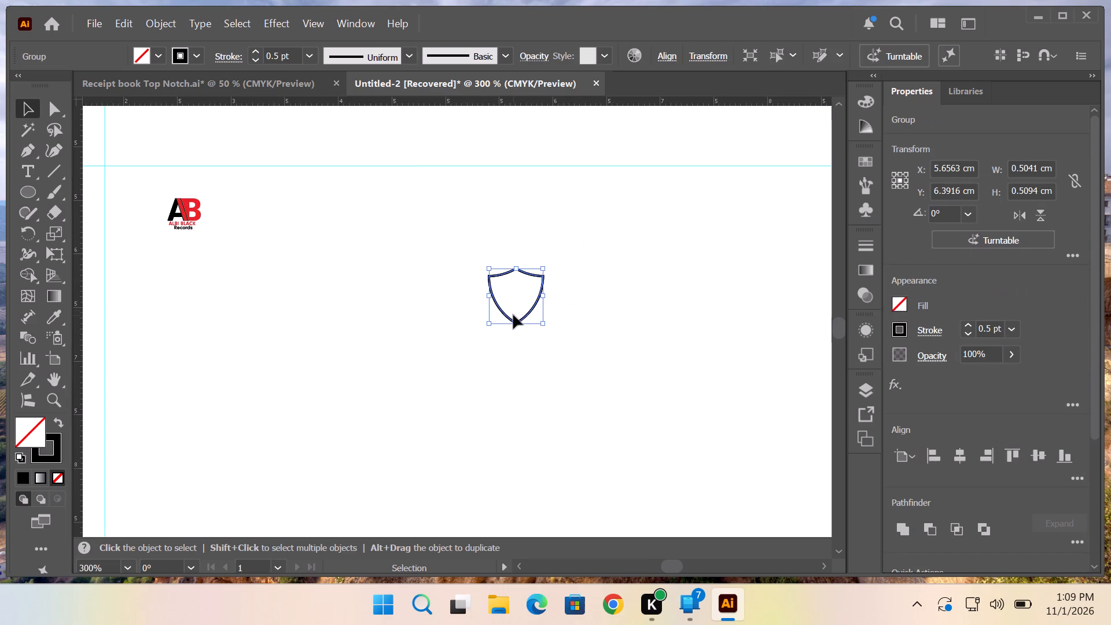
pyautogui.keyDown('shift'); pyautogui.moveTo(517, 322); pyautogui.dragTo(519, 352); pyautogui.keyUp('shift')
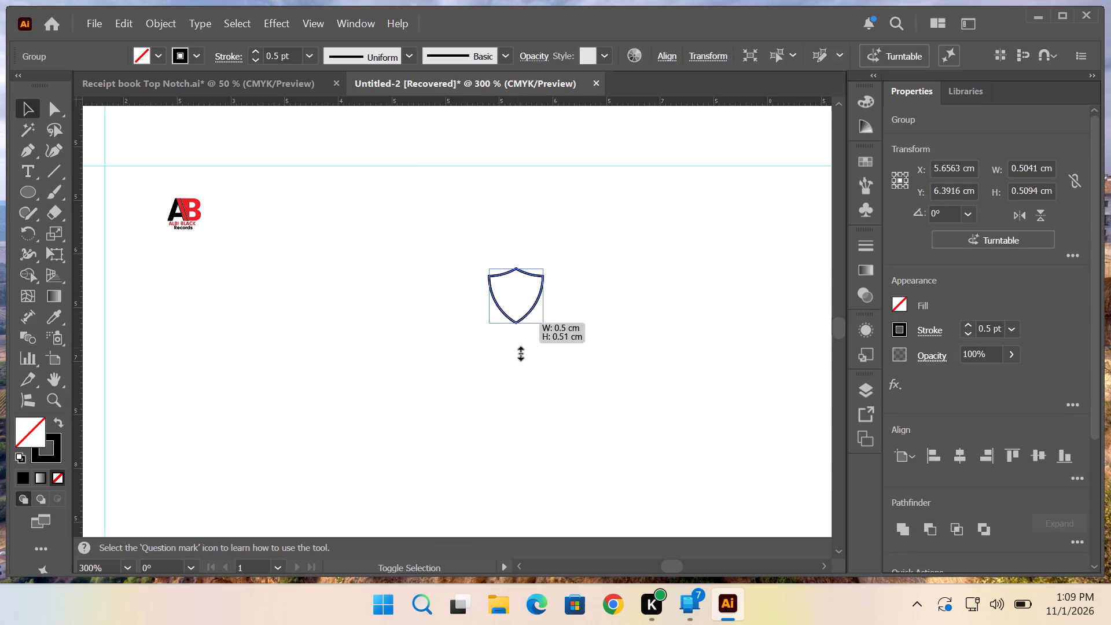
pyautogui.keyDown('shift'); pyautogui.moveTo(519, 352); pyautogui.dragTo(523, 427); pyautogui.keyUp('shift')
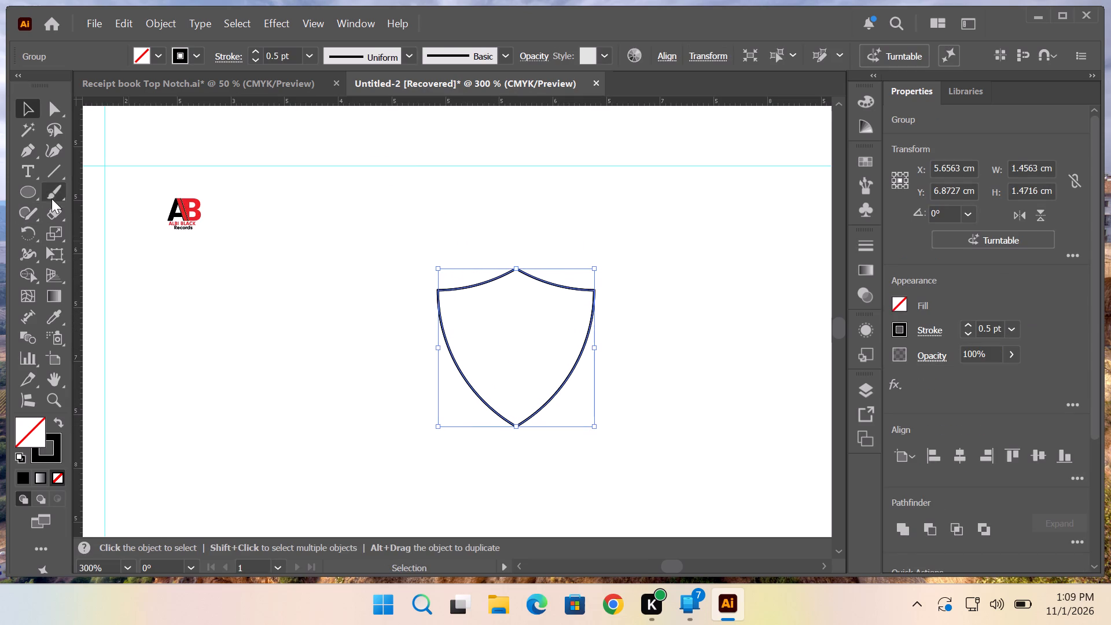
# Draw a near-vertical line about 2.21 cm long below the AB logo, beside the shield, and deselect it.
pyautogui.click(47, 171)
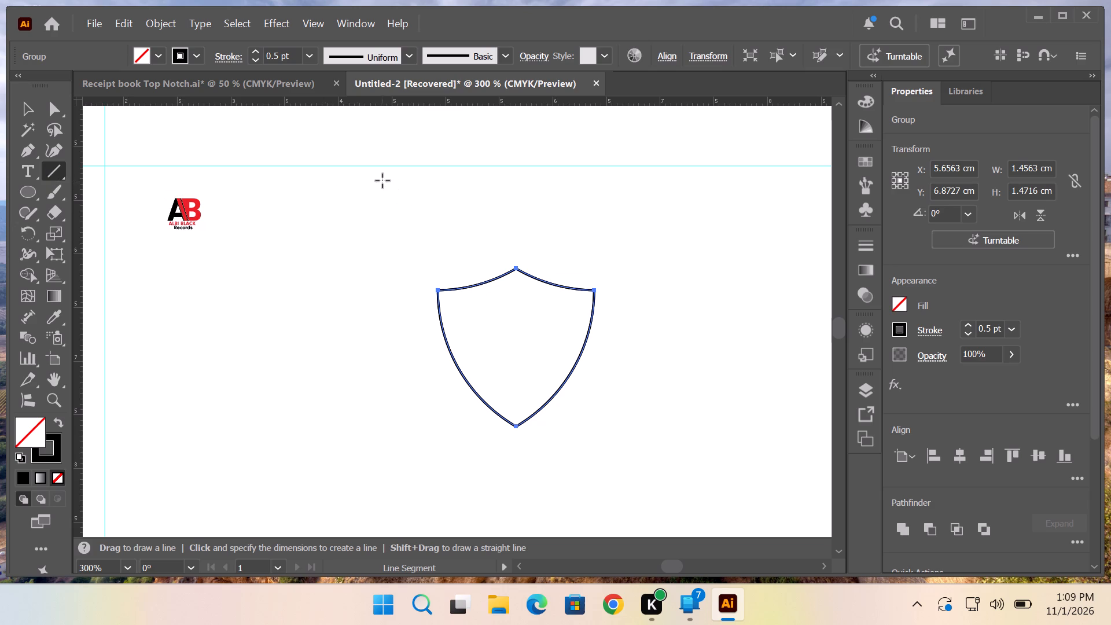
pyautogui.click(382, 178)
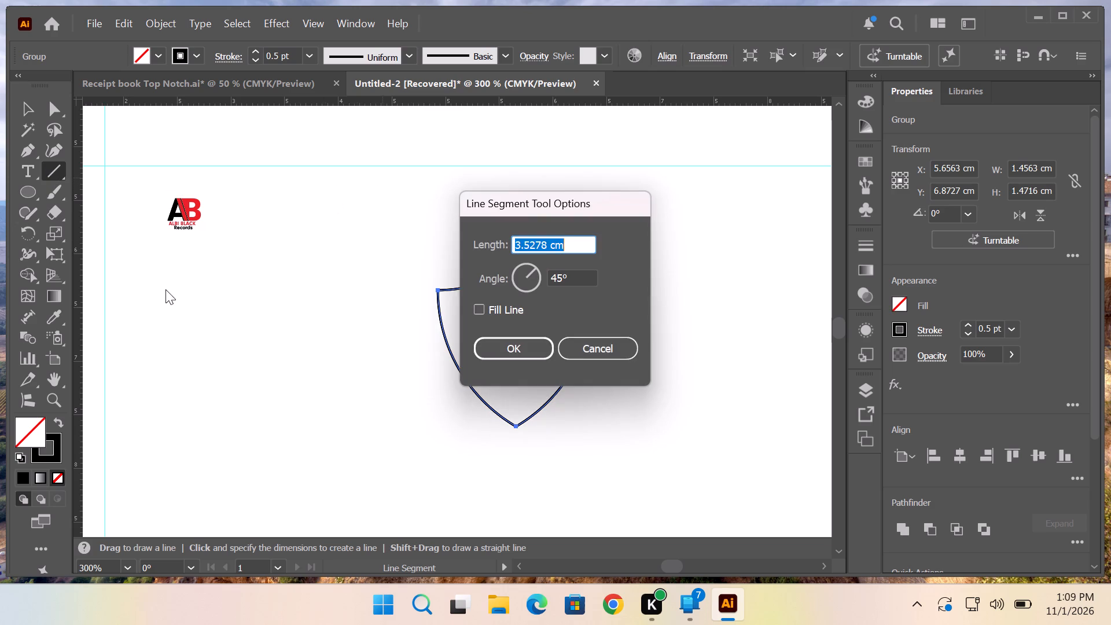
pyautogui.click(628, 337)
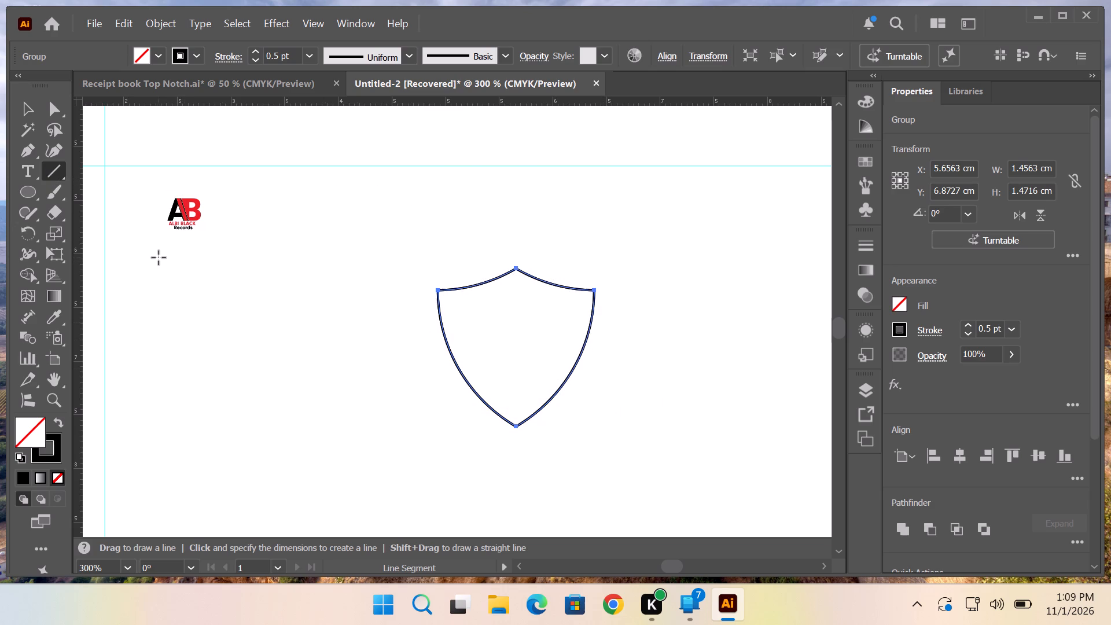
pyautogui.moveTo(159, 258); pyautogui.dragTo(157, 484)
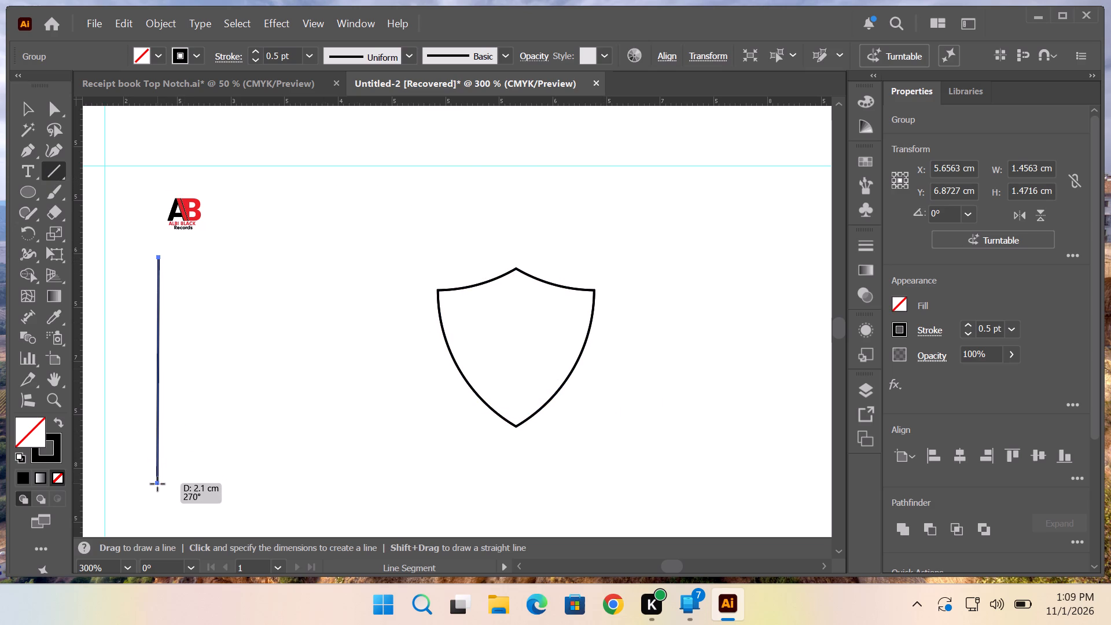
pyautogui.moveTo(157, 484); pyautogui.dragTo(157, 495)
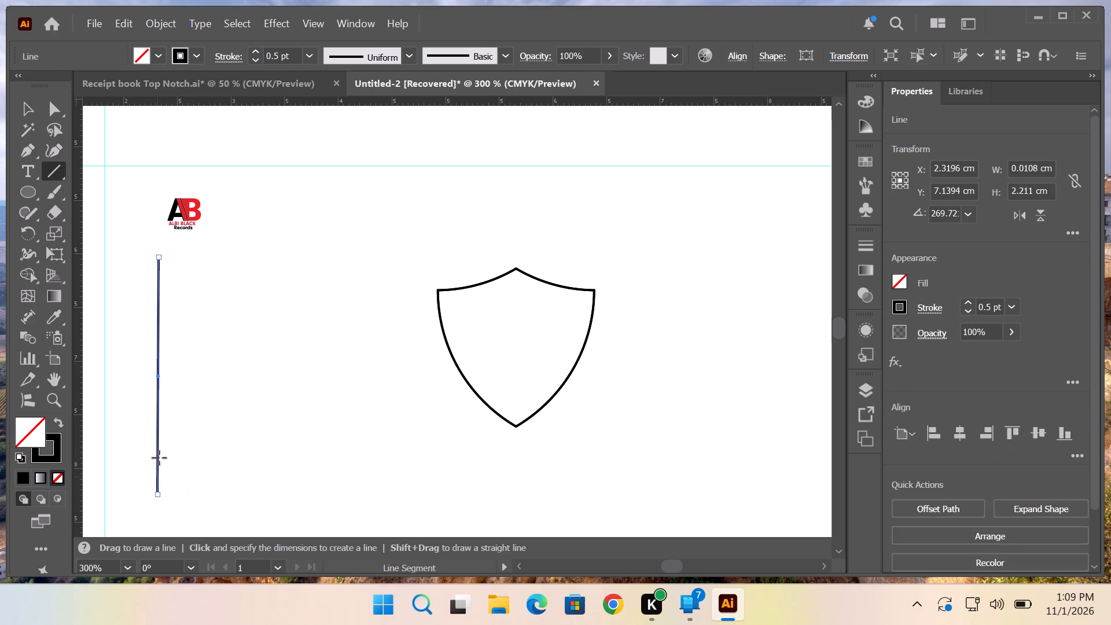
pyautogui.click(28, 111)
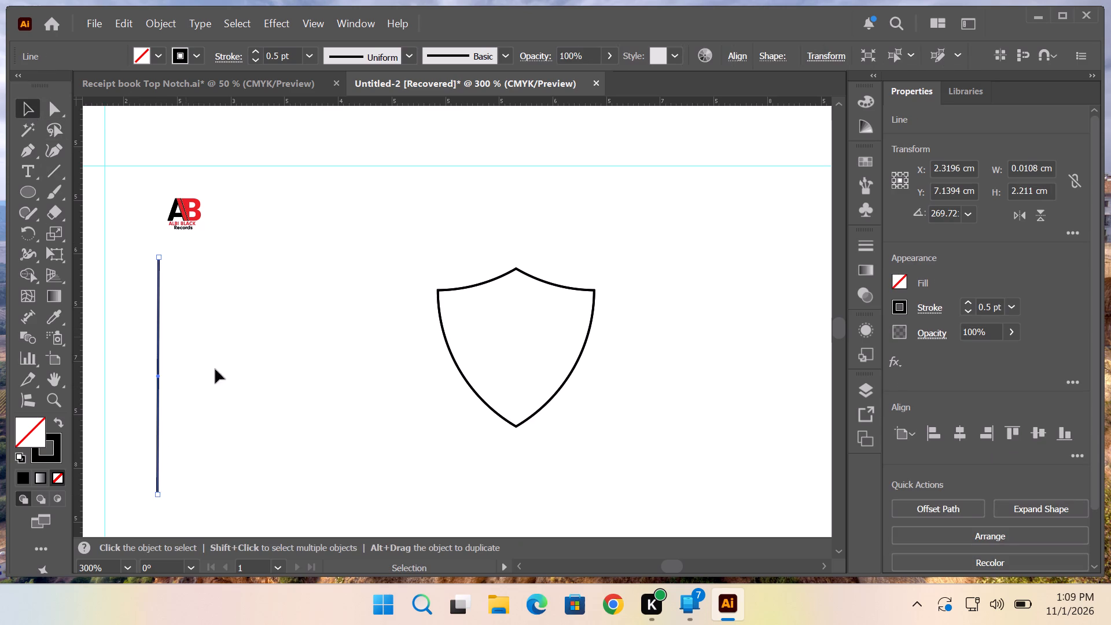
pyautogui.click(226, 382)
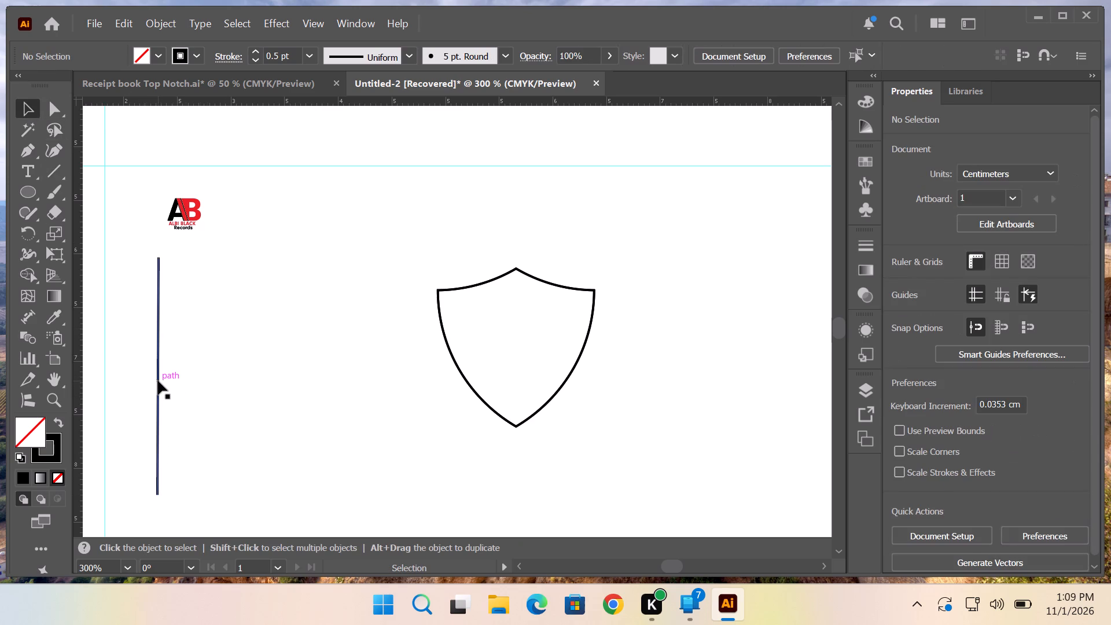
# Copy the vertical line sideways by about 0.15 cm and repeat the copy until there are 13 evenly spaced lines.
pyautogui.keyDown('alt'); pyautogui.keyDown('shift'); pyautogui.moveTo(158, 381); pyautogui.dragTo(163, 397); pyautogui.keyUp('shift'); pyautogui.keyUp('alt')
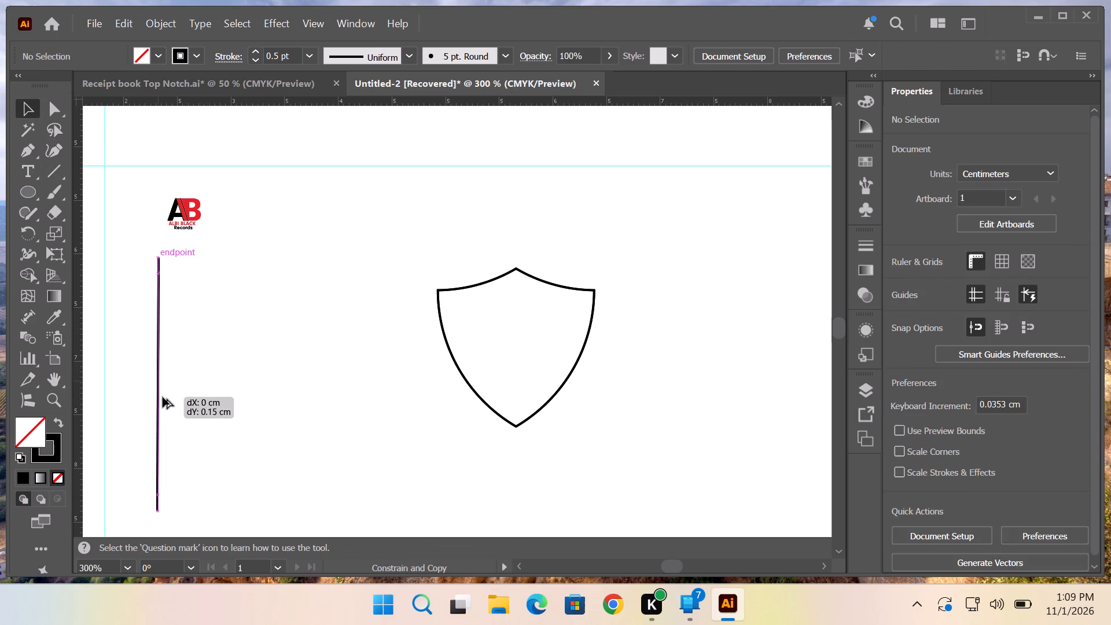
pyautogui.keyDown('alt'); pyautogui.keyDown('shift'); pyautogui.moveTo(163, 397); pyautogui.dragTo(172, 381); pyautogui.keyUp('shift'); pyautogui.keyUp('alt')
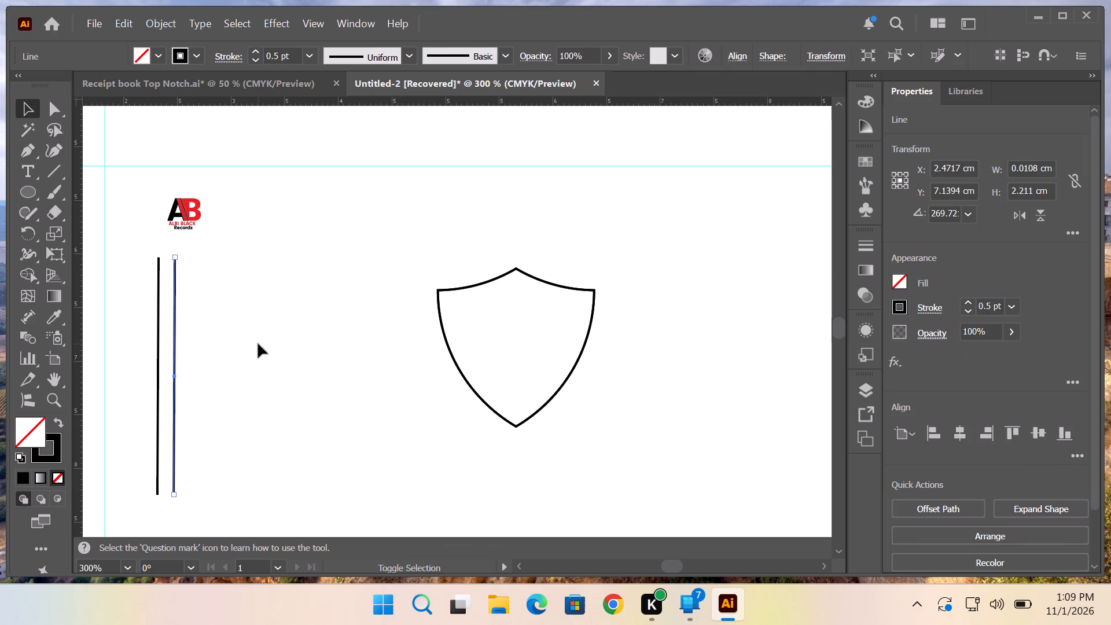
pyautogui.hotkey('ctrl', 'd')
pyautogui.hotkey('ctrl', 'd')
pyautogui.hotkey('ctrl', 'd')
pyautogui.hotkey('ctrl', 'd')
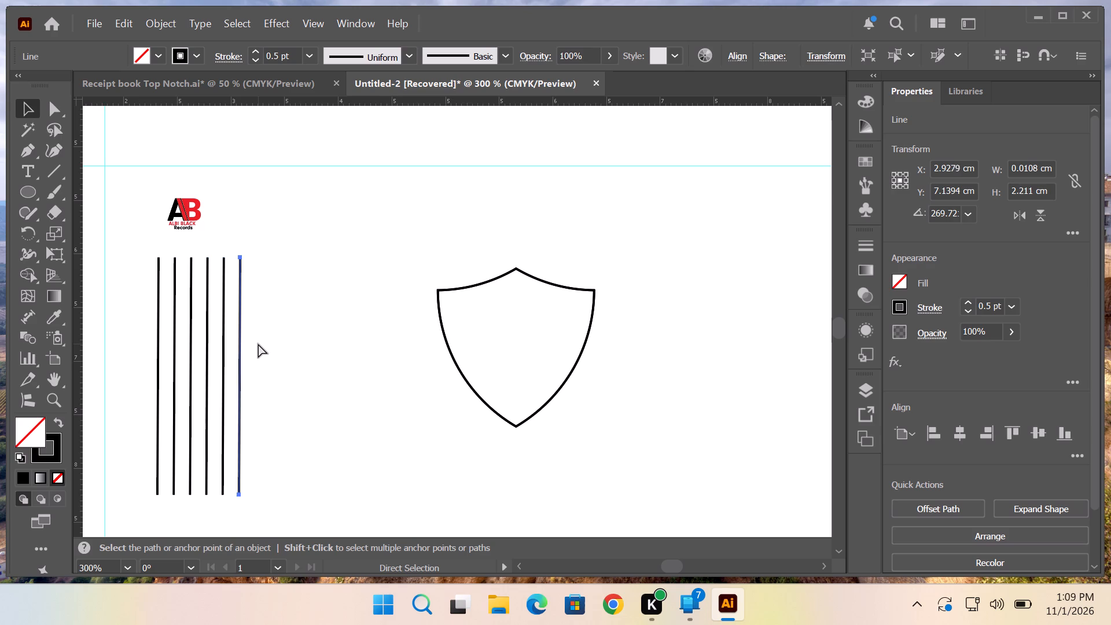
pyautogui.hotkey('ctrl', 'd')
pyautogui.hotkey('ctrl', 'd')
pyautogui.hotkey('ctrl', 'd')
pyautogui.hotkey('ctrl', 'd')
pyautogui.hotkey('ctrl', 'd')
pyautogui.hotkey('ctrl', 'd')
pyautogui.hotkey('ctrl', 'd')
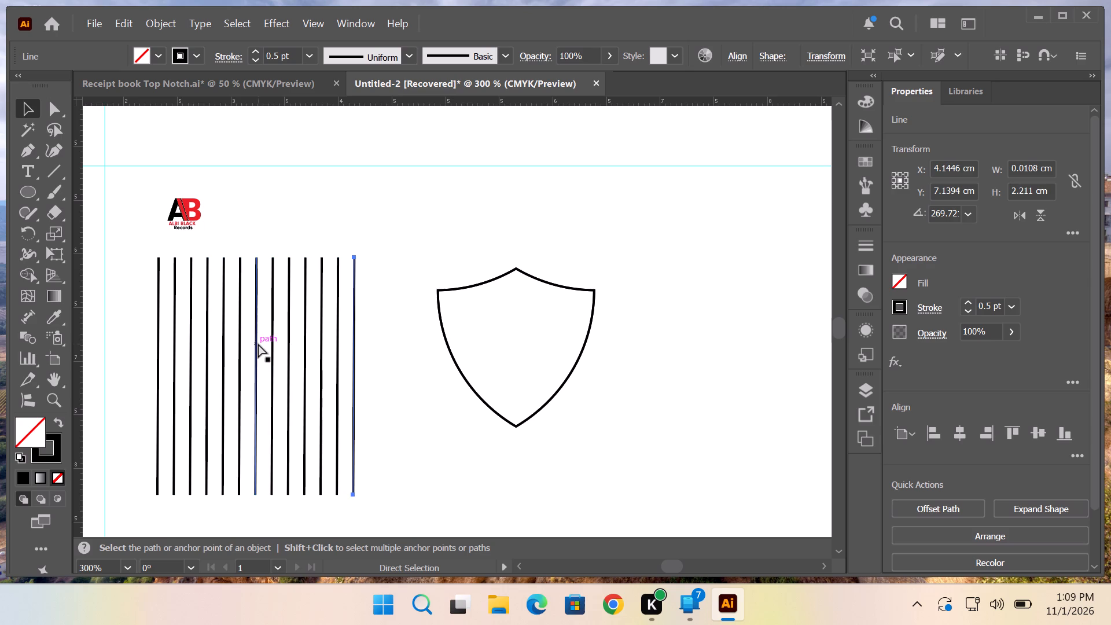
# Select all 13 vertical lines and group them.
pyautogui.moveTo(143, 260); pyautogui.dragTo(143, 278)
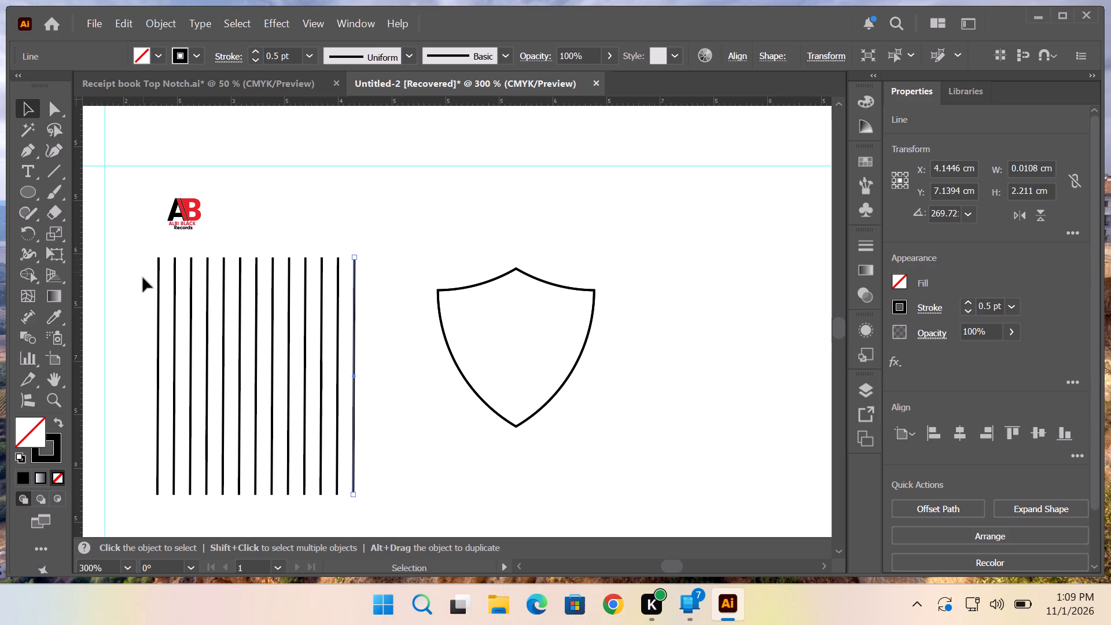
pyautogui.moveTo(143, 278); pyautogui.dragTo(366, 492)
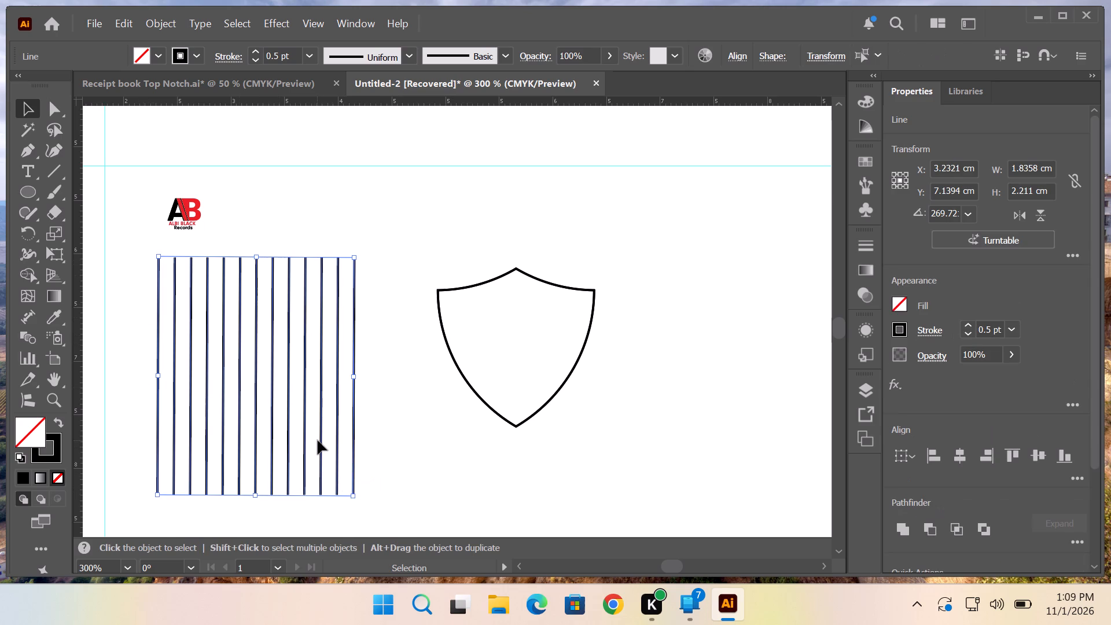
pyautogui.rightClick(322, 442)
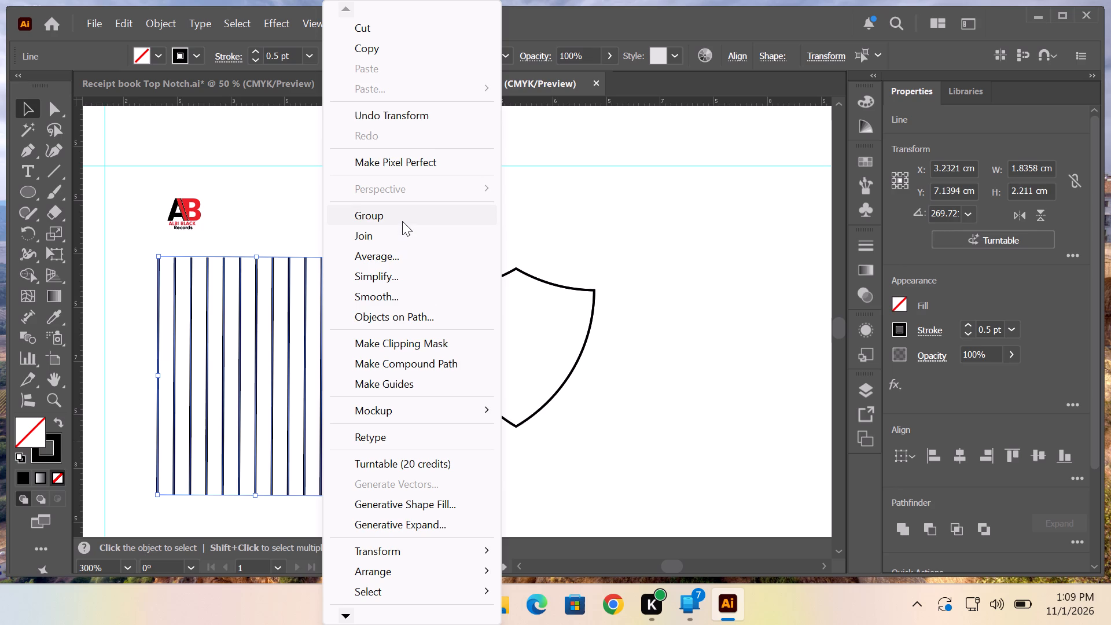
pyautogui.click(402, 221)
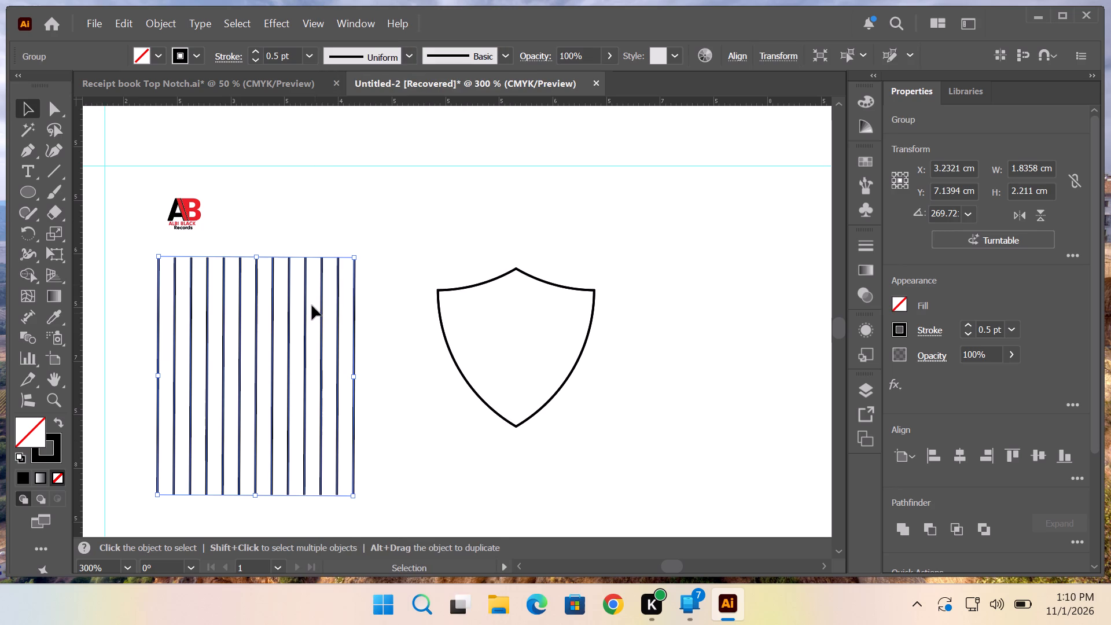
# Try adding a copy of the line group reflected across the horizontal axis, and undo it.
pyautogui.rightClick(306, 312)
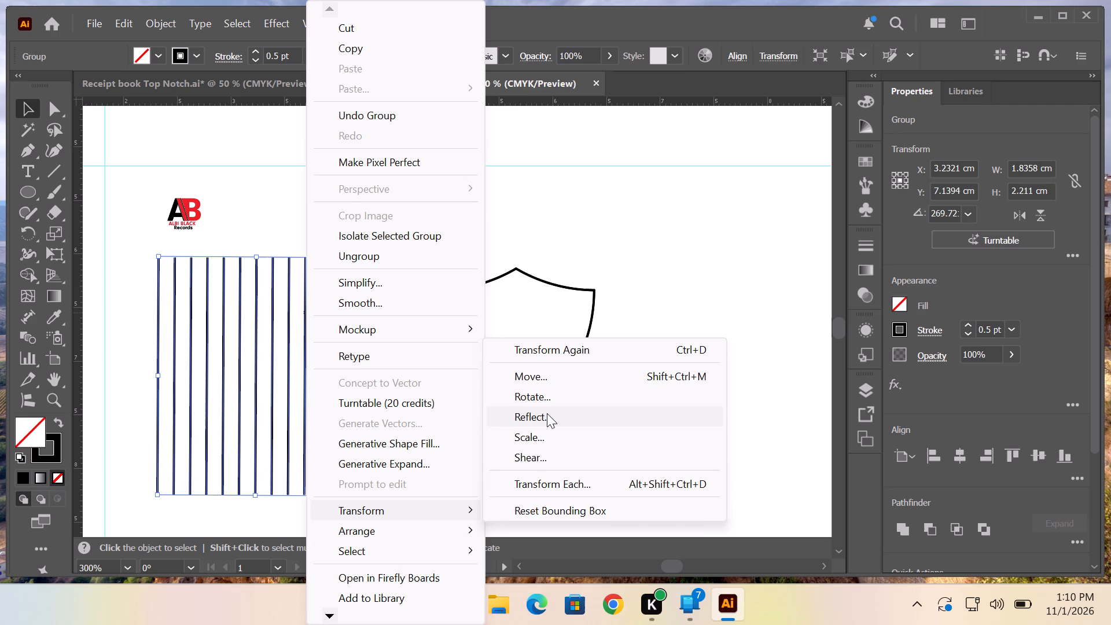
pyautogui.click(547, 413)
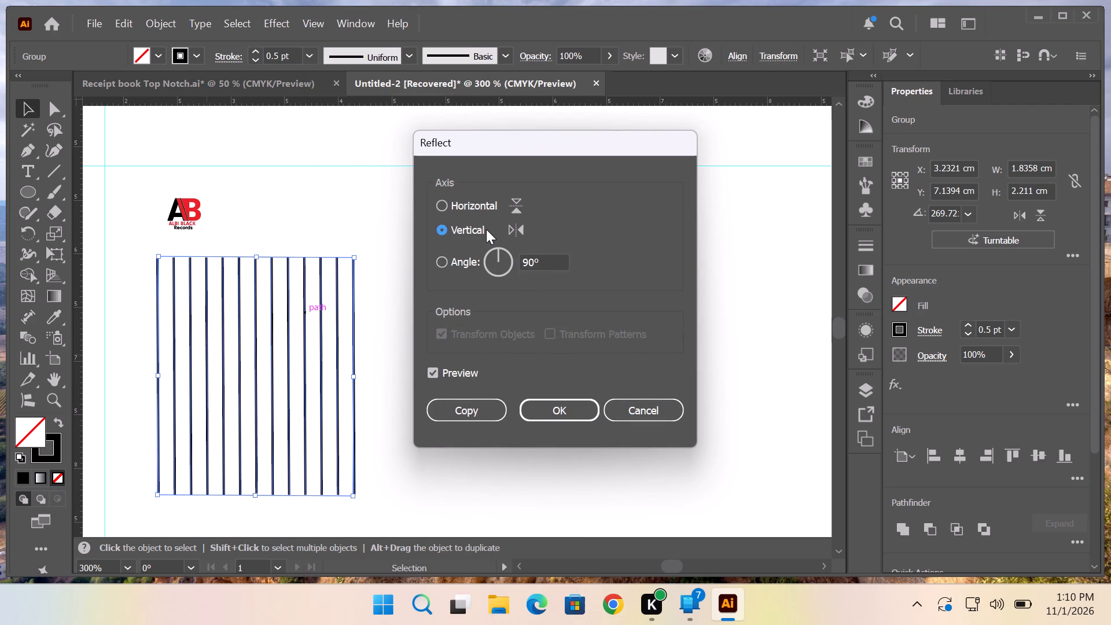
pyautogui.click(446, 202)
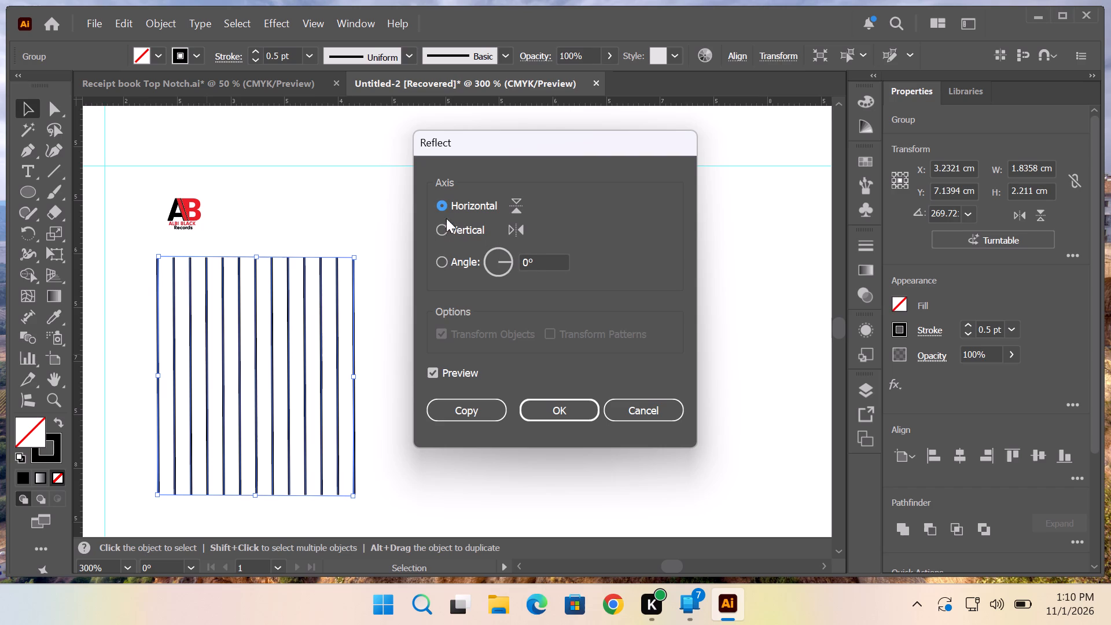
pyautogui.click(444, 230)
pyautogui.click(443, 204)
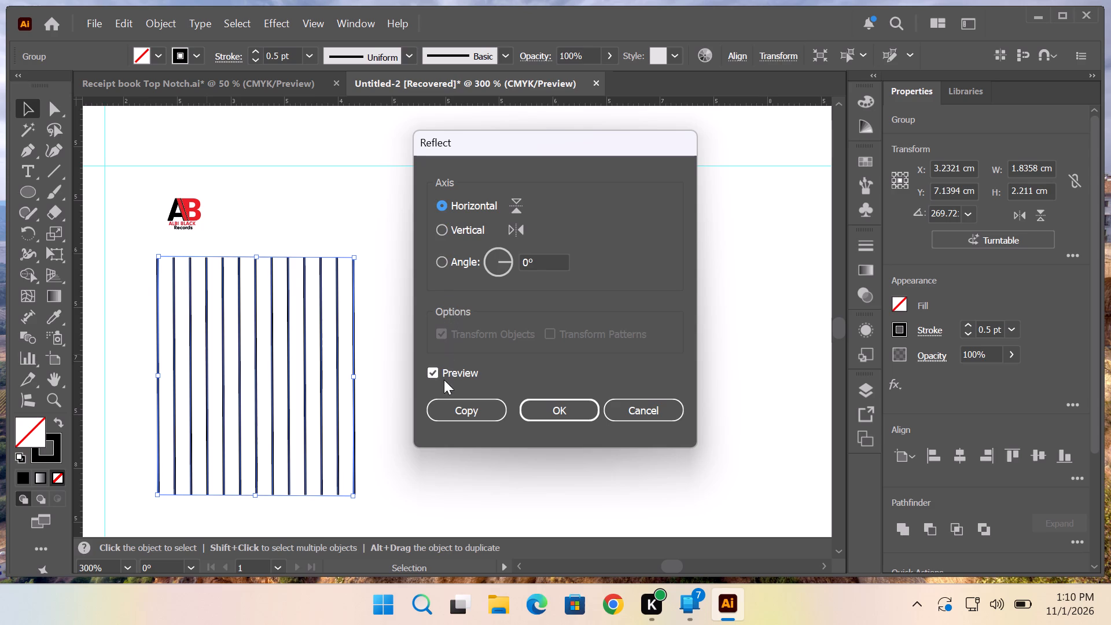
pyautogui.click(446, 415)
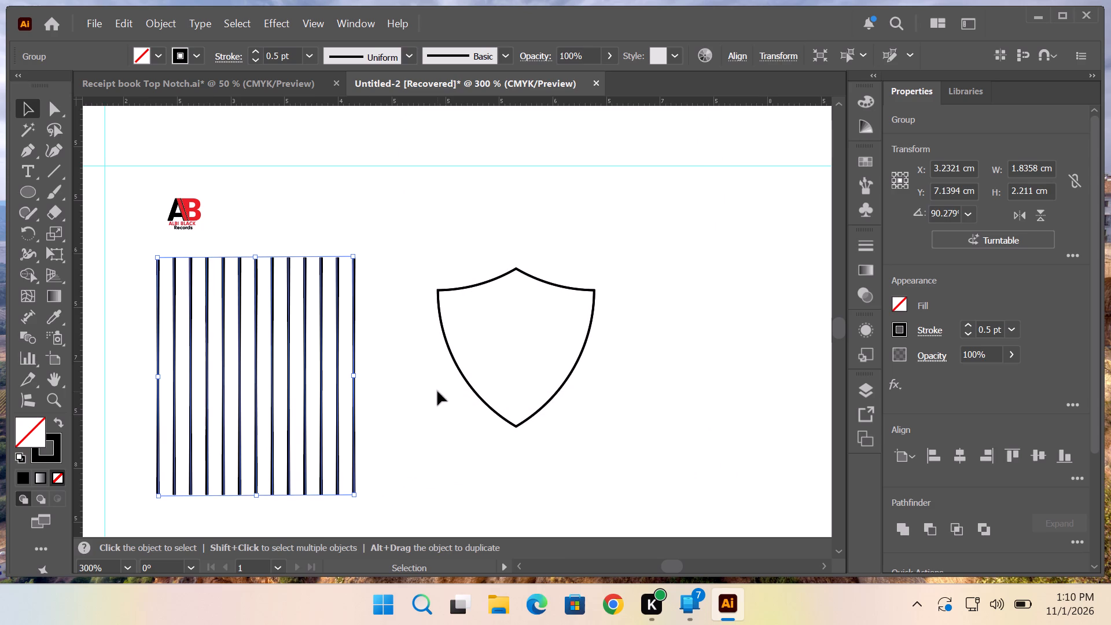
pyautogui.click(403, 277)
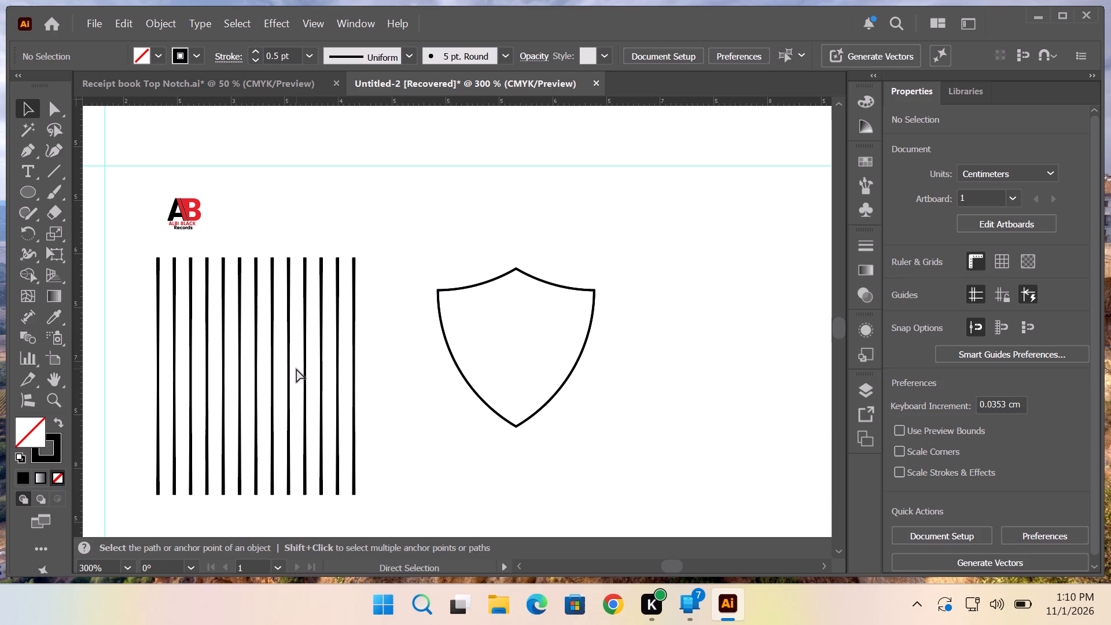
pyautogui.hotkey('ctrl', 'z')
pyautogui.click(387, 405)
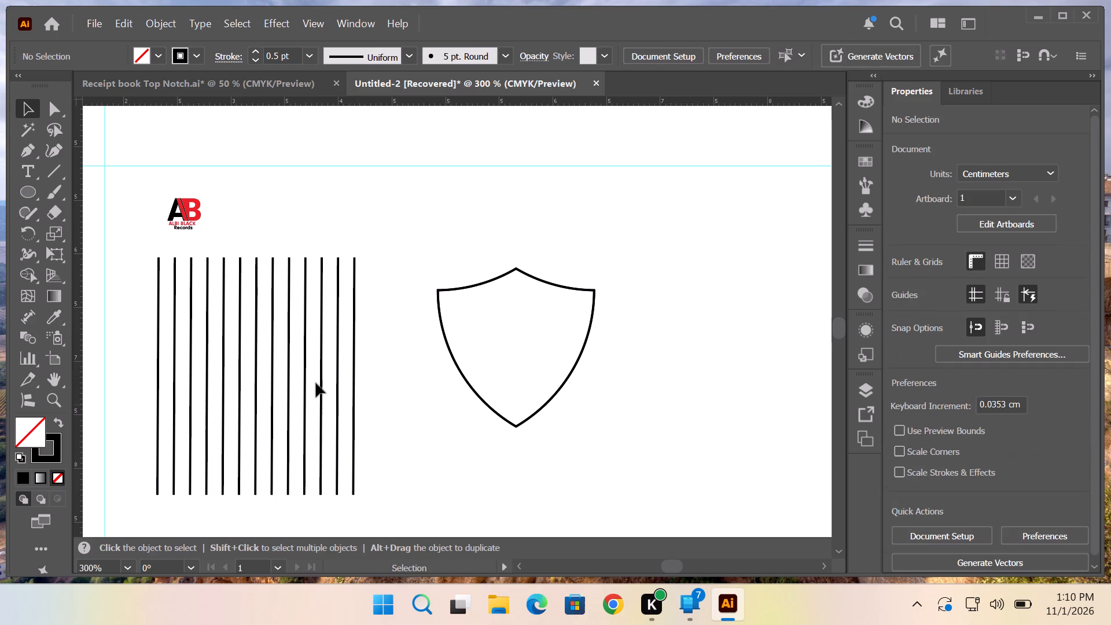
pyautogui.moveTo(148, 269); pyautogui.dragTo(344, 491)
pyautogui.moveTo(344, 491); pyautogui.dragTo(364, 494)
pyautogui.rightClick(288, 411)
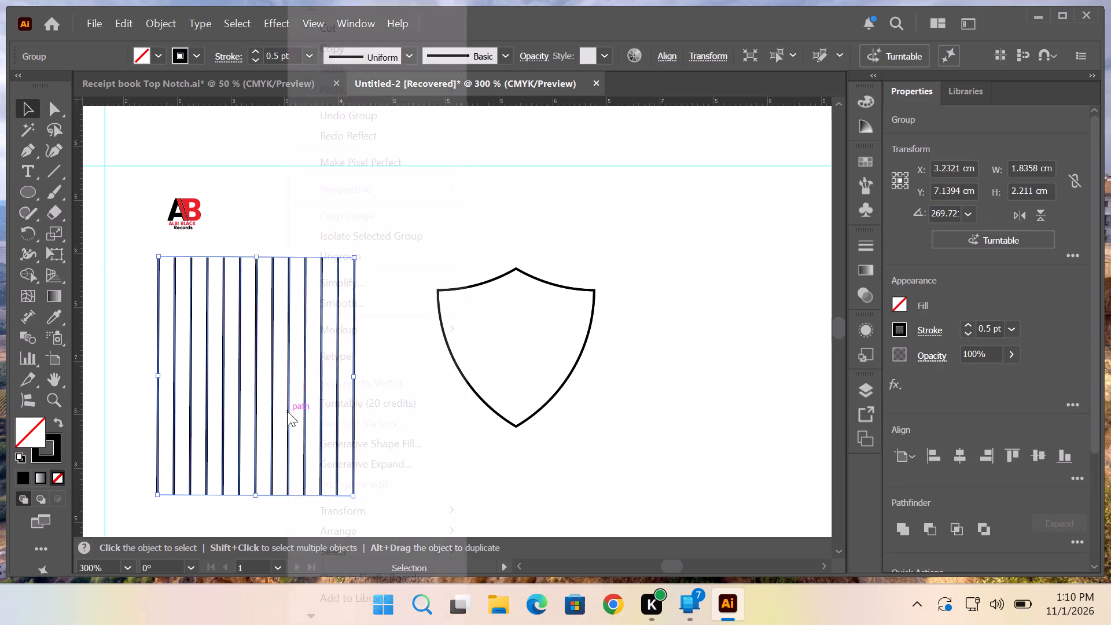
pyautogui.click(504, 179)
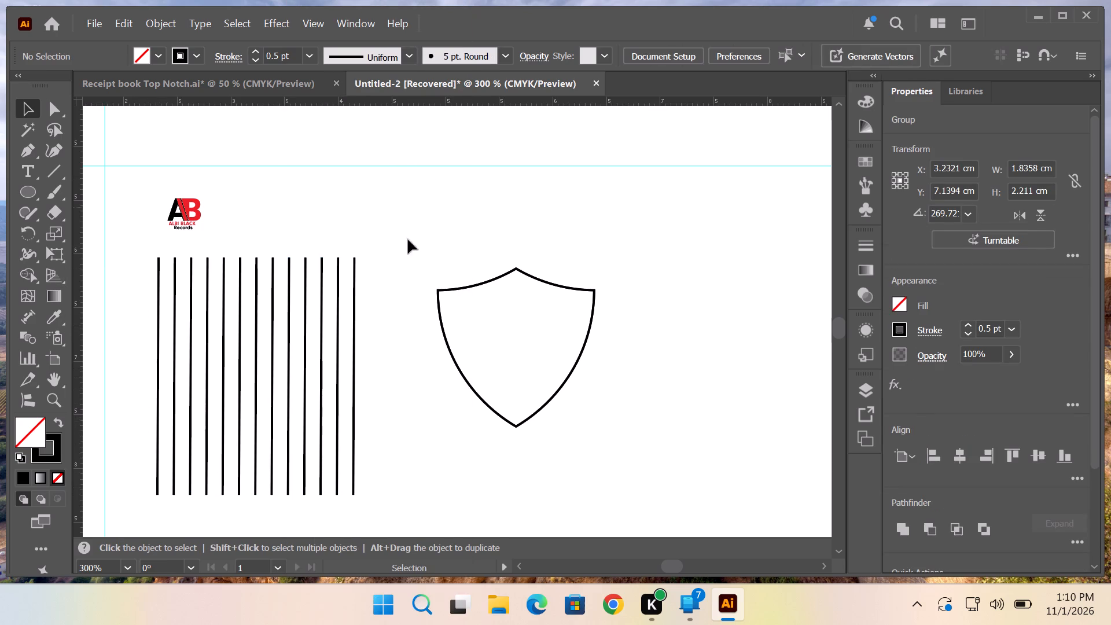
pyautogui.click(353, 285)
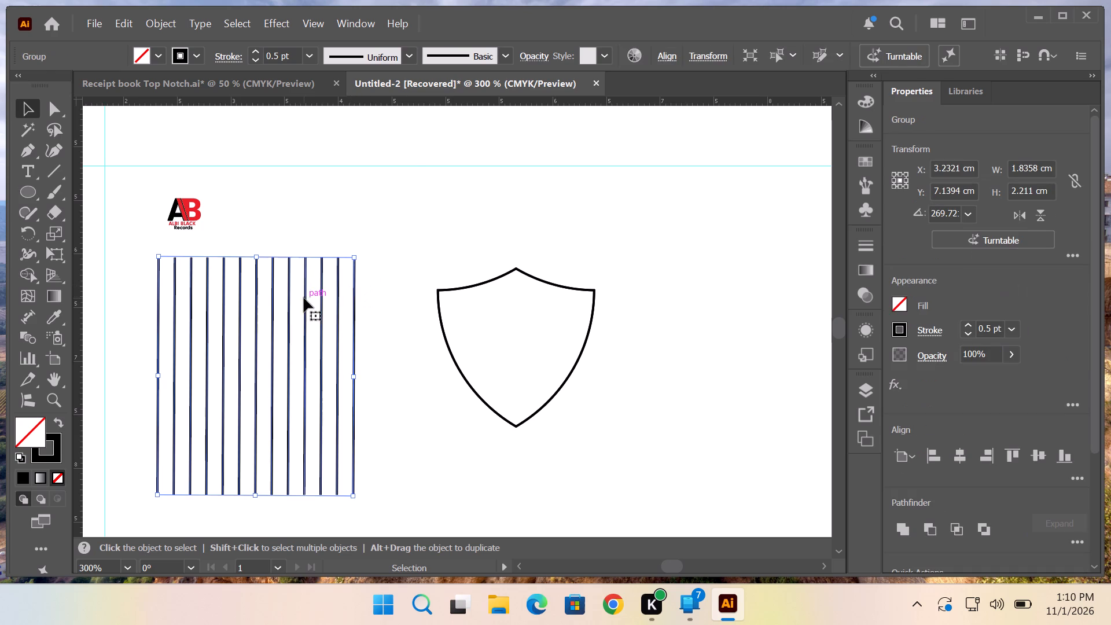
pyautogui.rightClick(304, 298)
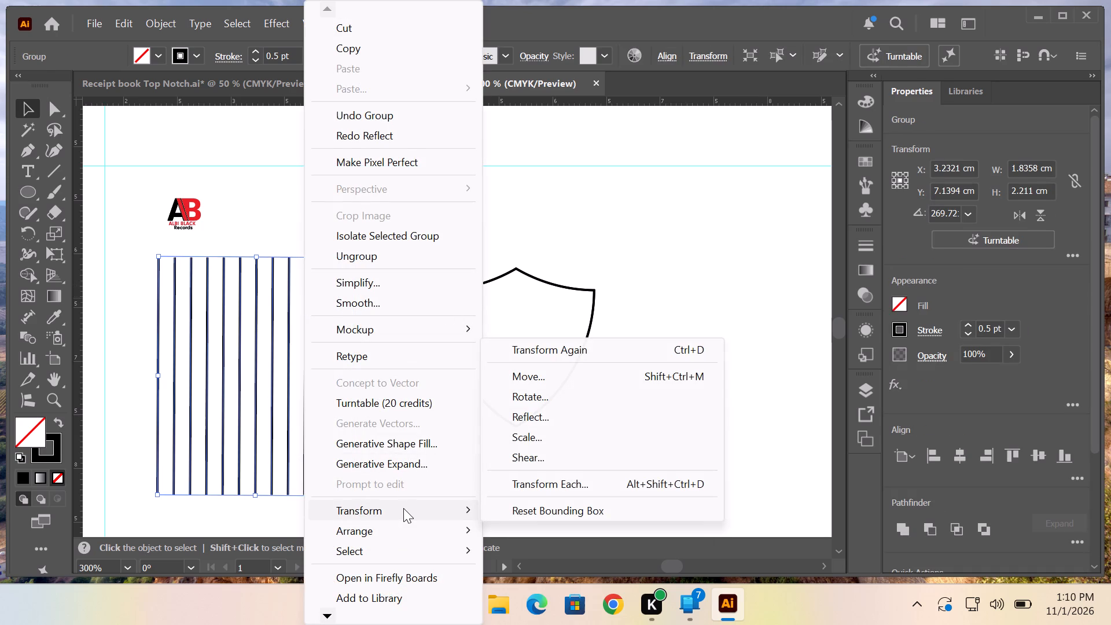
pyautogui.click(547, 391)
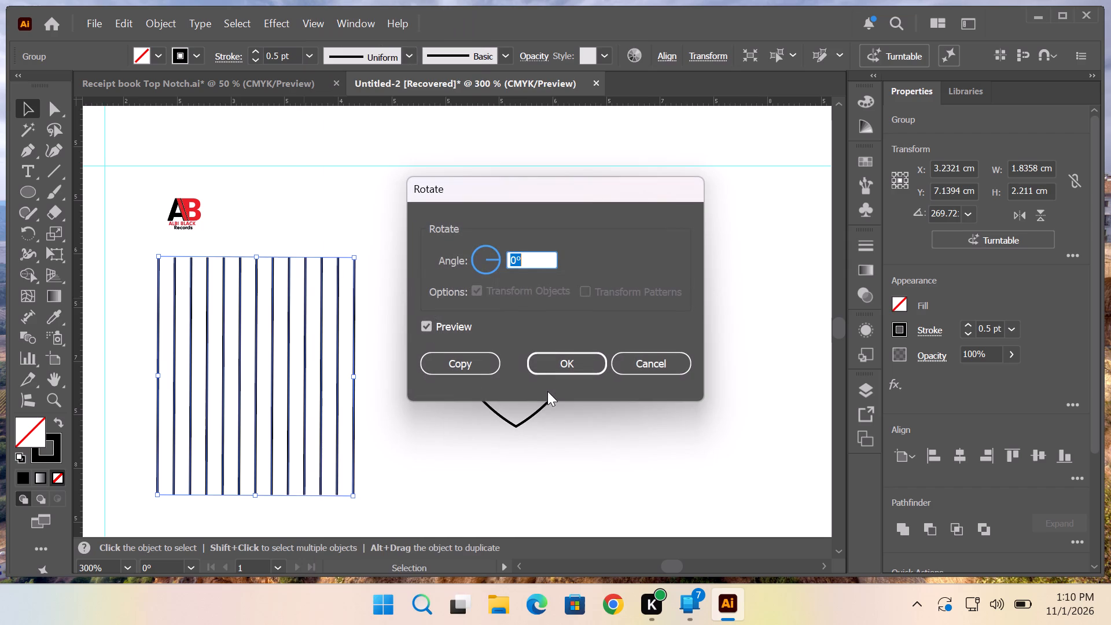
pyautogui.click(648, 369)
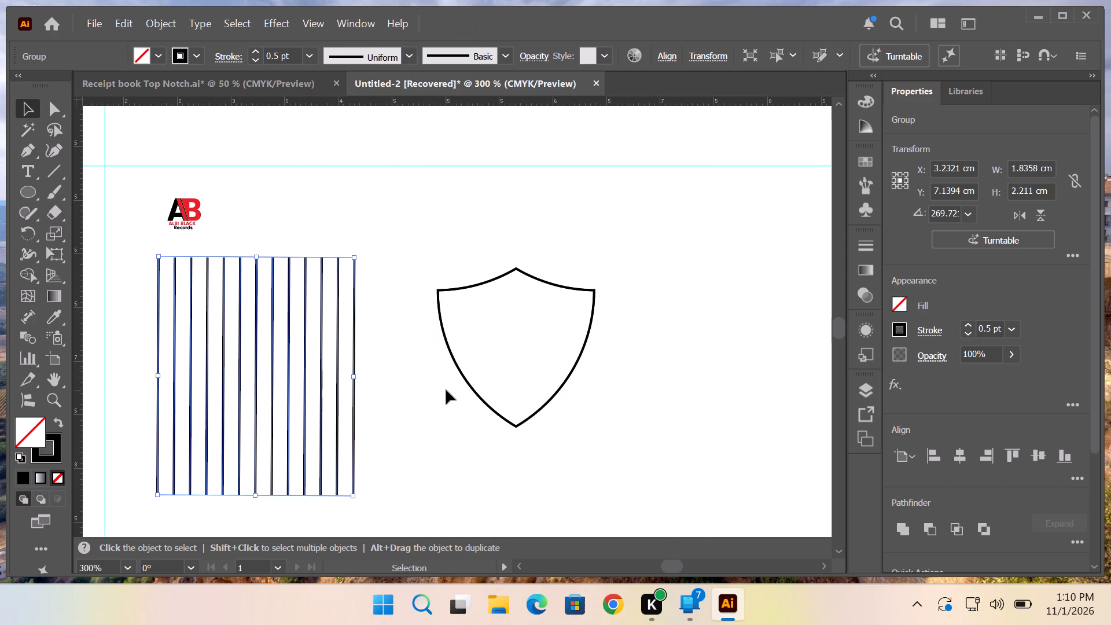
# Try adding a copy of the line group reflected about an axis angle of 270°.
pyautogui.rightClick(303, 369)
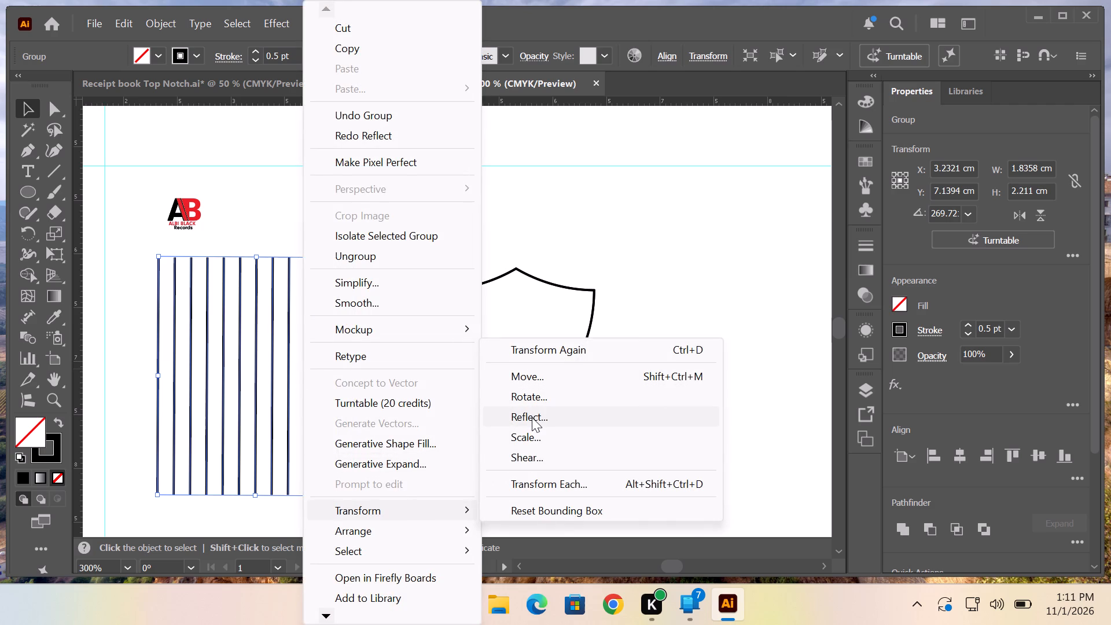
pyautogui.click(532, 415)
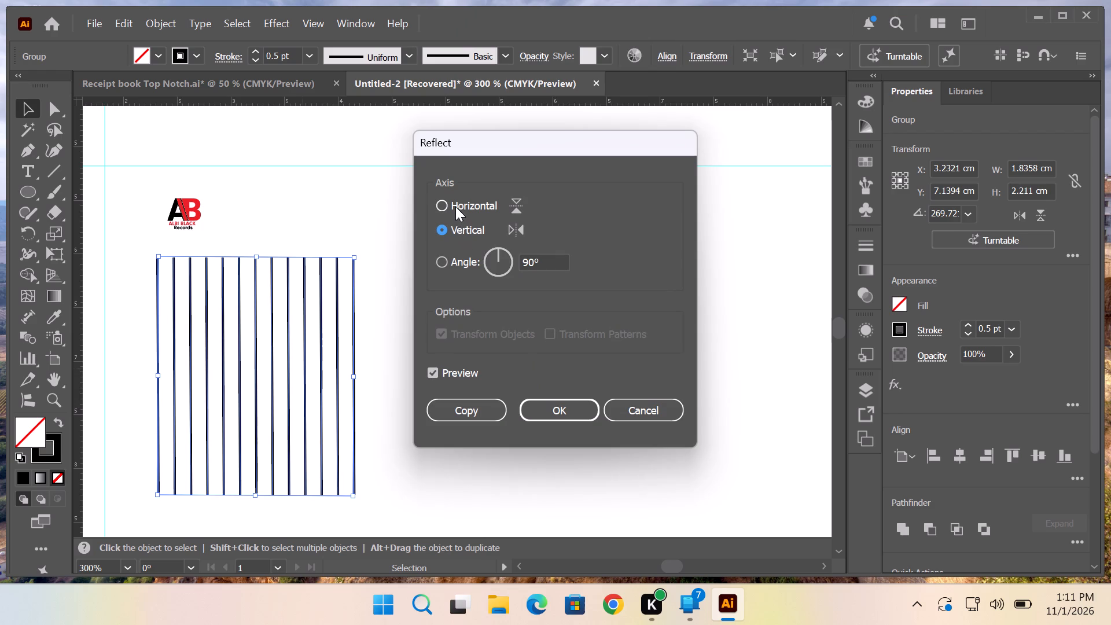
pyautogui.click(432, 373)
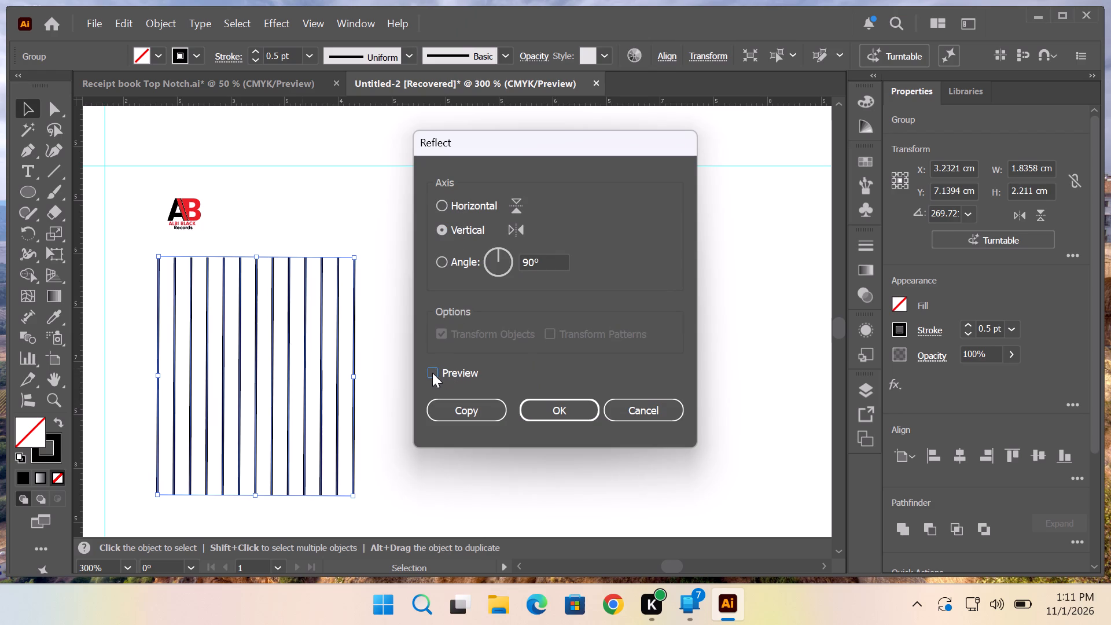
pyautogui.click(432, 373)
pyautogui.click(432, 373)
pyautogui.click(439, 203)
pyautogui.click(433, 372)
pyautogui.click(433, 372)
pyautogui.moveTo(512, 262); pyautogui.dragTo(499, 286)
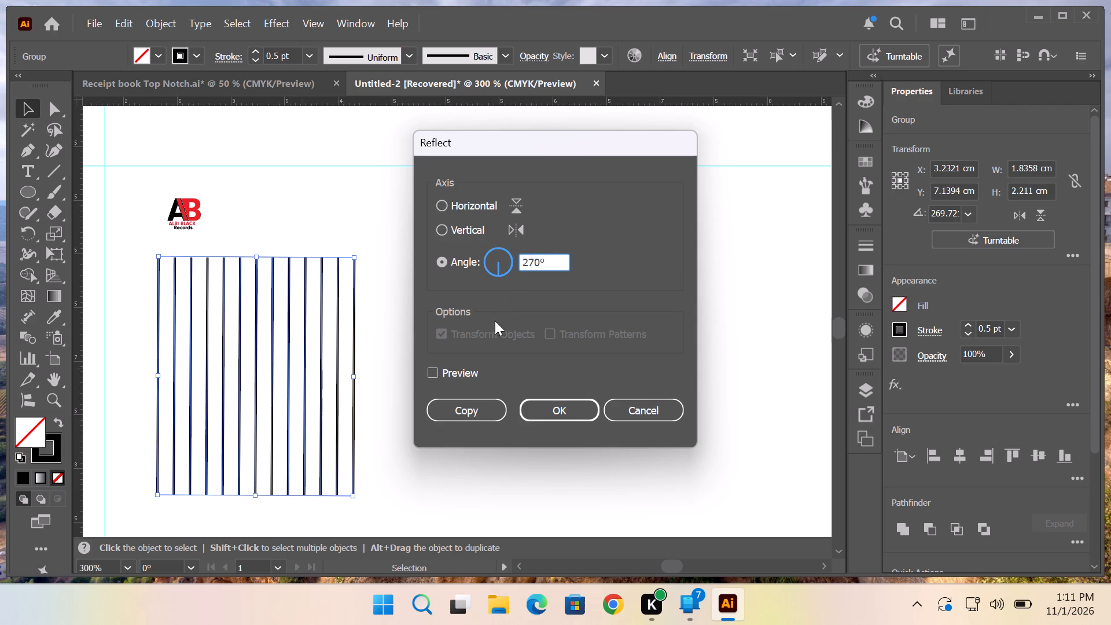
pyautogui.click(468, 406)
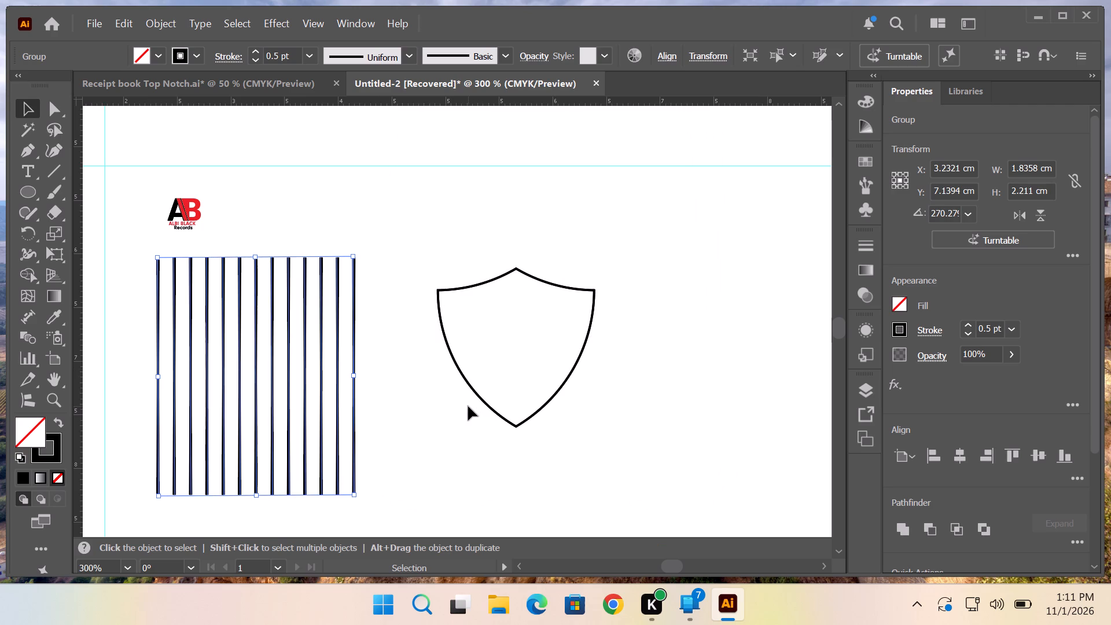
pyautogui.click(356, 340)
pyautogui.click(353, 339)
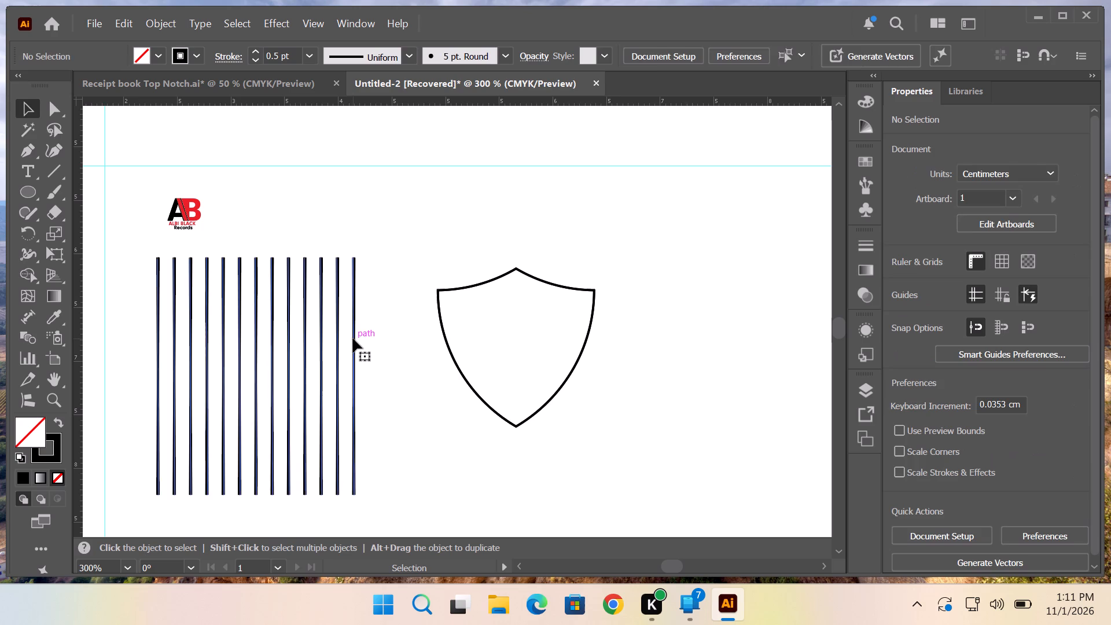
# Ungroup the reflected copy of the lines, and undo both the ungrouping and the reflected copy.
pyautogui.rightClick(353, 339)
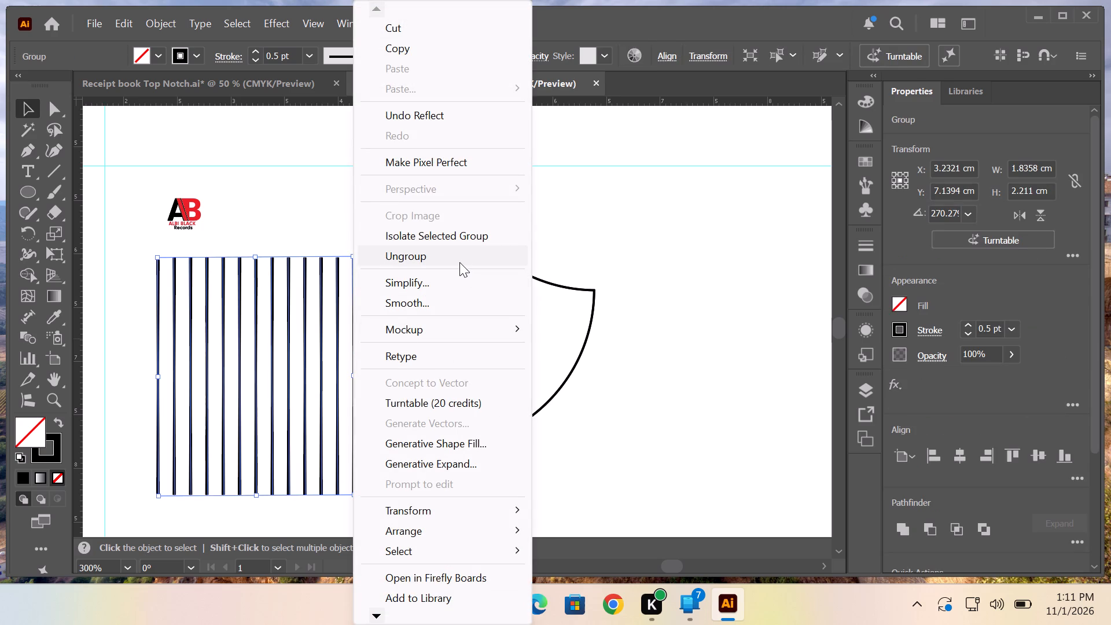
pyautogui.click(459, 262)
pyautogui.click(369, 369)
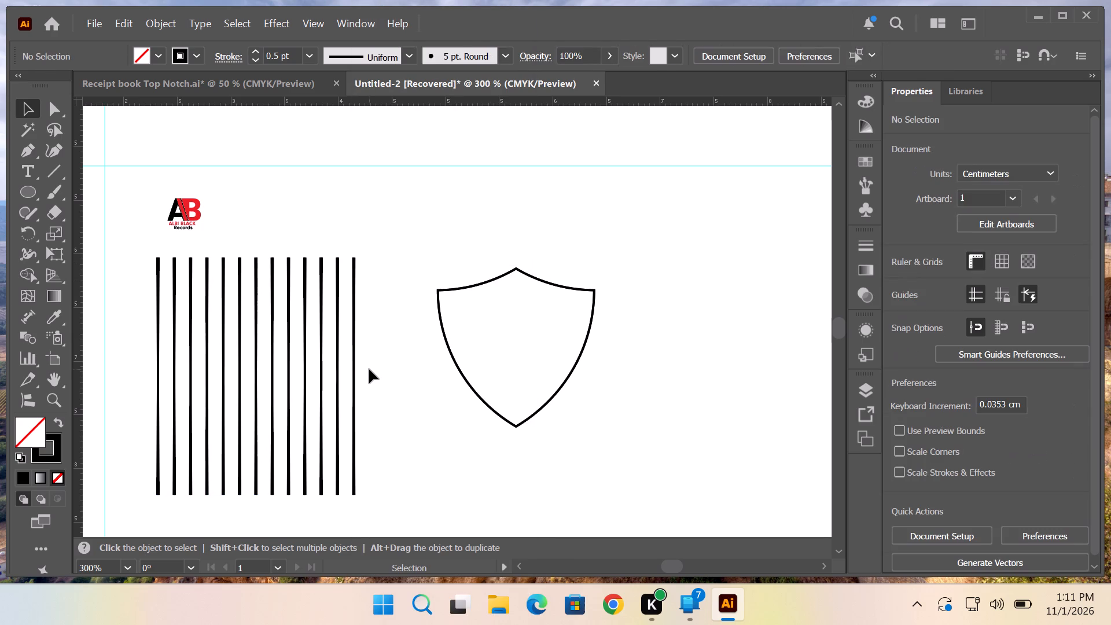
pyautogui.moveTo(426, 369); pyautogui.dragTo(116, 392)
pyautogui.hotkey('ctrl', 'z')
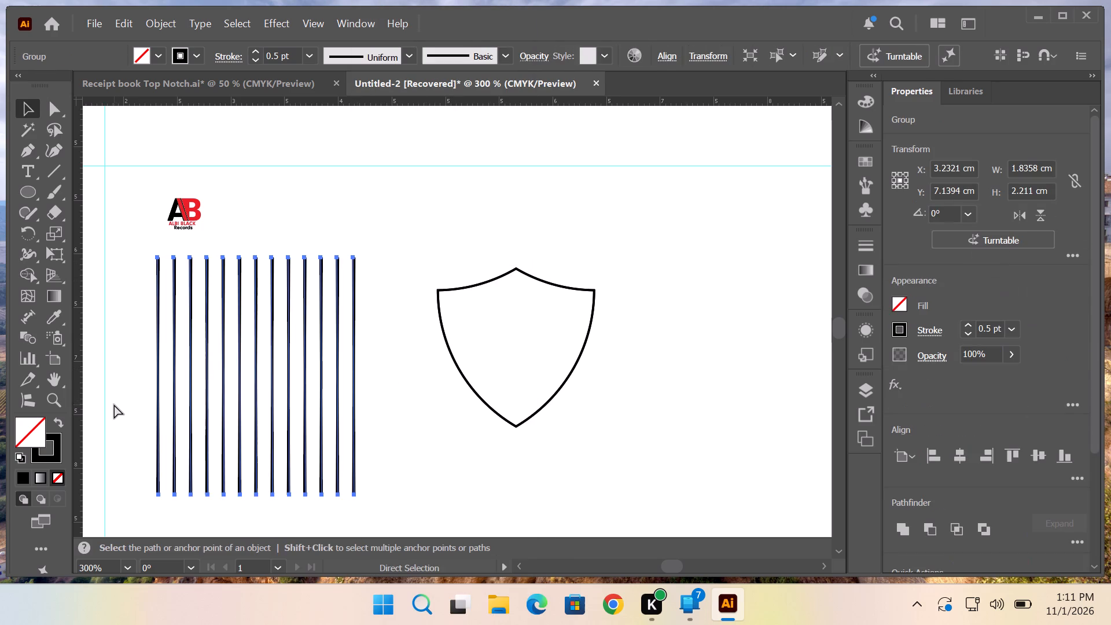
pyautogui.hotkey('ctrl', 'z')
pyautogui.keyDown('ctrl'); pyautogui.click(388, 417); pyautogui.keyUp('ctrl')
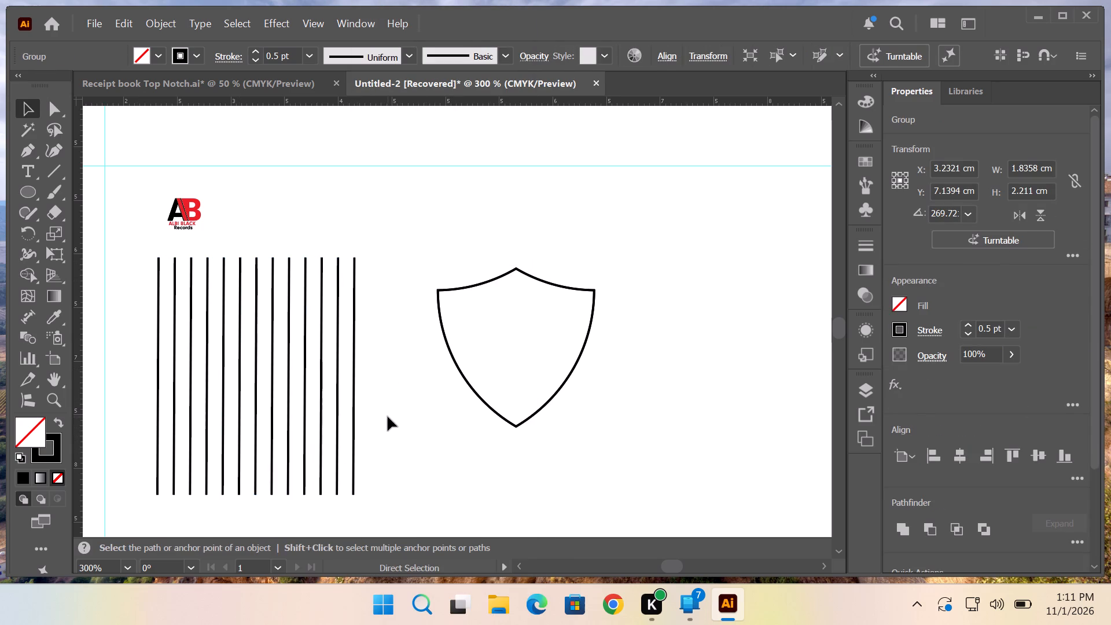
# Add a copy of the vertical line group rotated by 90° so the two sets of lines cross as a grid.
pyautogui.moveTo(139, 284); pyautogui.dragTo(365, 458)
pyautogui.rightClick(296, 421)
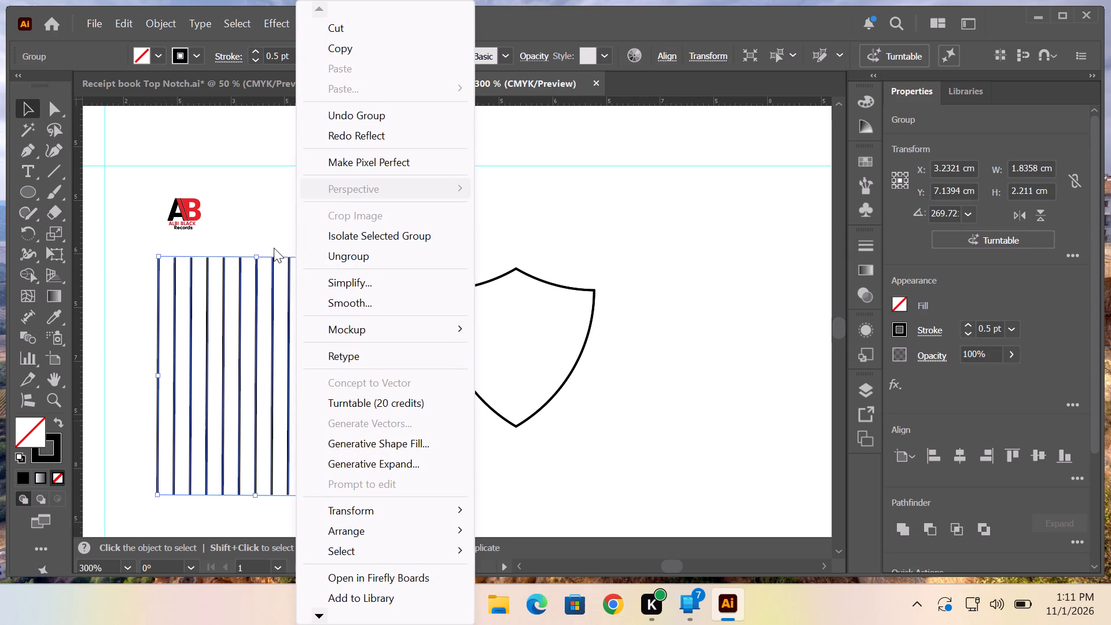
pyautogui.click(241, 345)
pyautogui.click(123, 365)
pyautogui.click(156, 369)
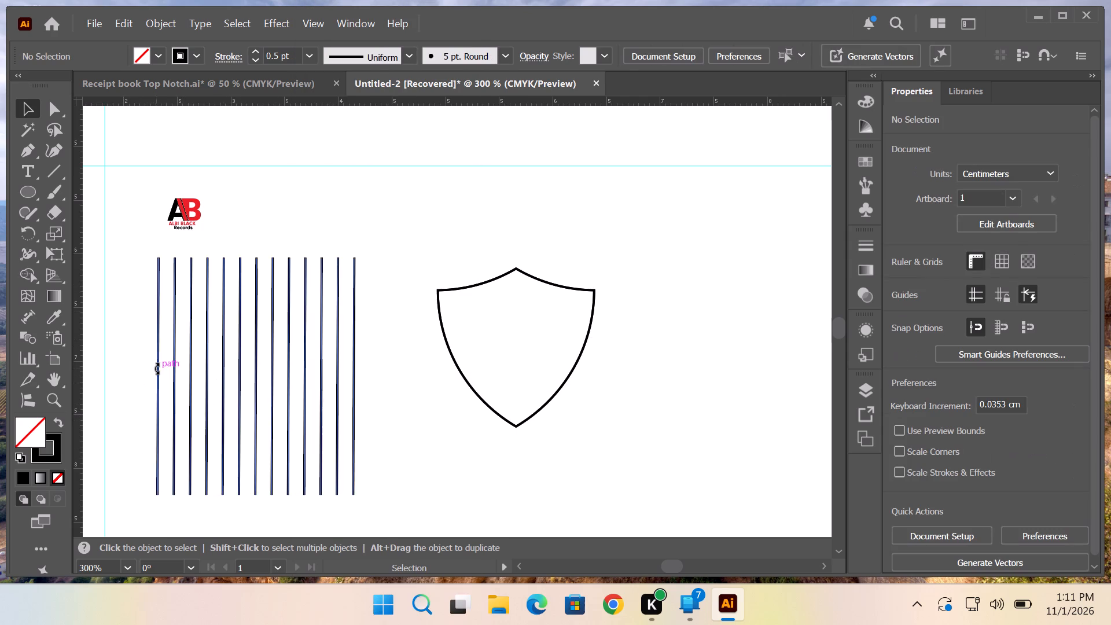
pyautogui.rightClick(338, 320)
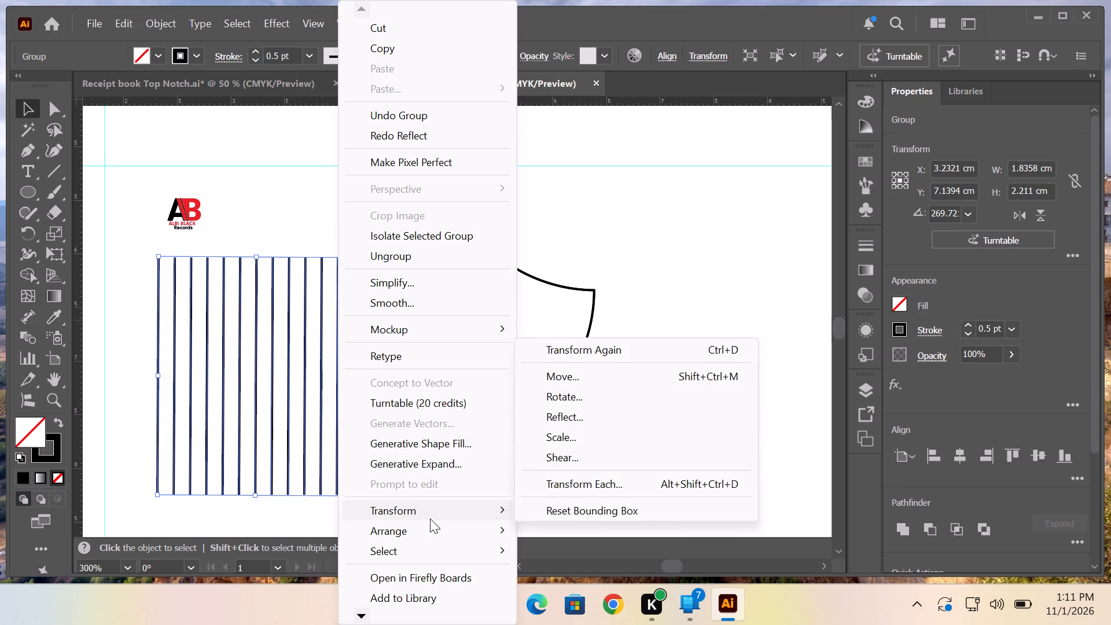
pyautogui.click(589, 400)
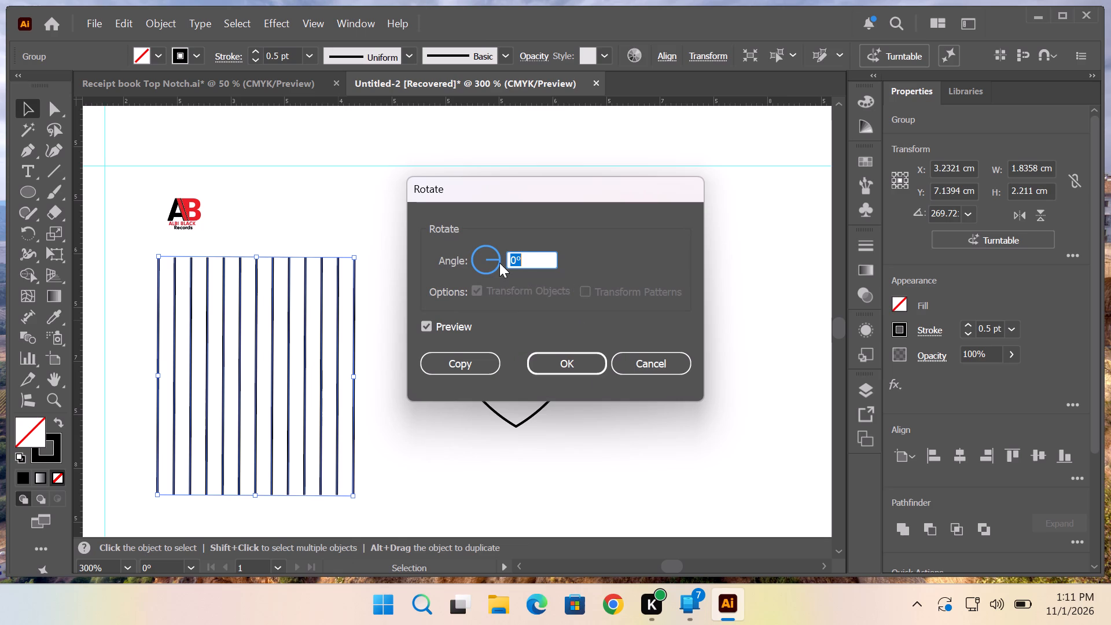
pyautogui.moveTo(498, 260); pyautogui.dragTo(491, 273)
pyautogui.moveTo(491, 273); pyautogui.dragTo(486, 248)
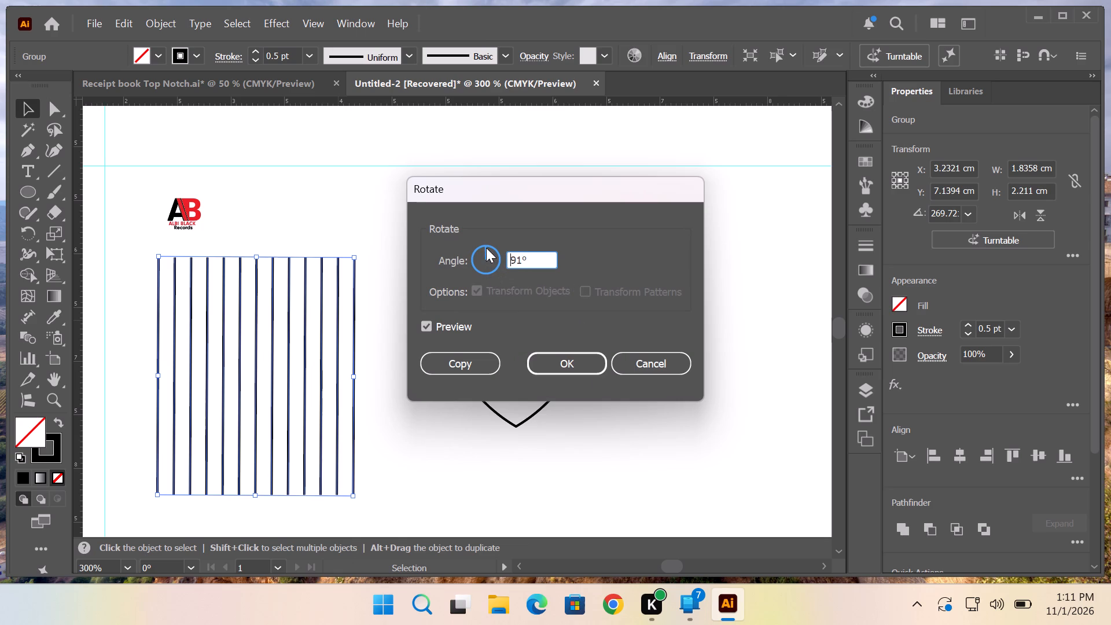
pyautogui.moveTo(486, 248); pyautogui.dragTo(485, 248)
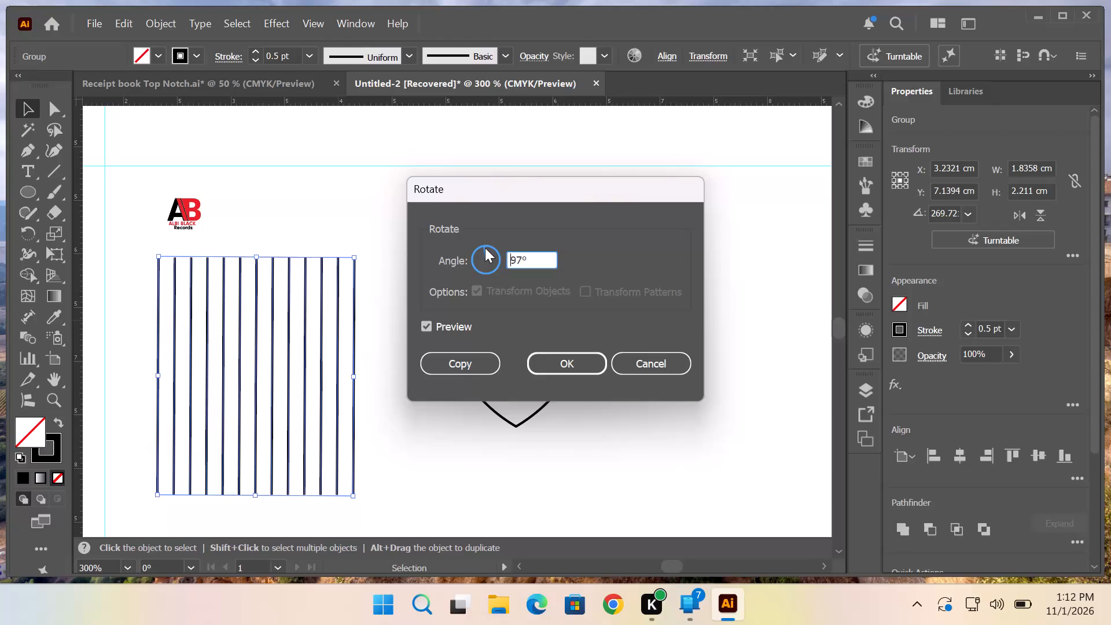
pyautogui.moveTo(485, 248); pyautogui.dragTo(487, 248)
pyautogui.moveTo(538, 266); pyautogui.dragTo(530, 266)
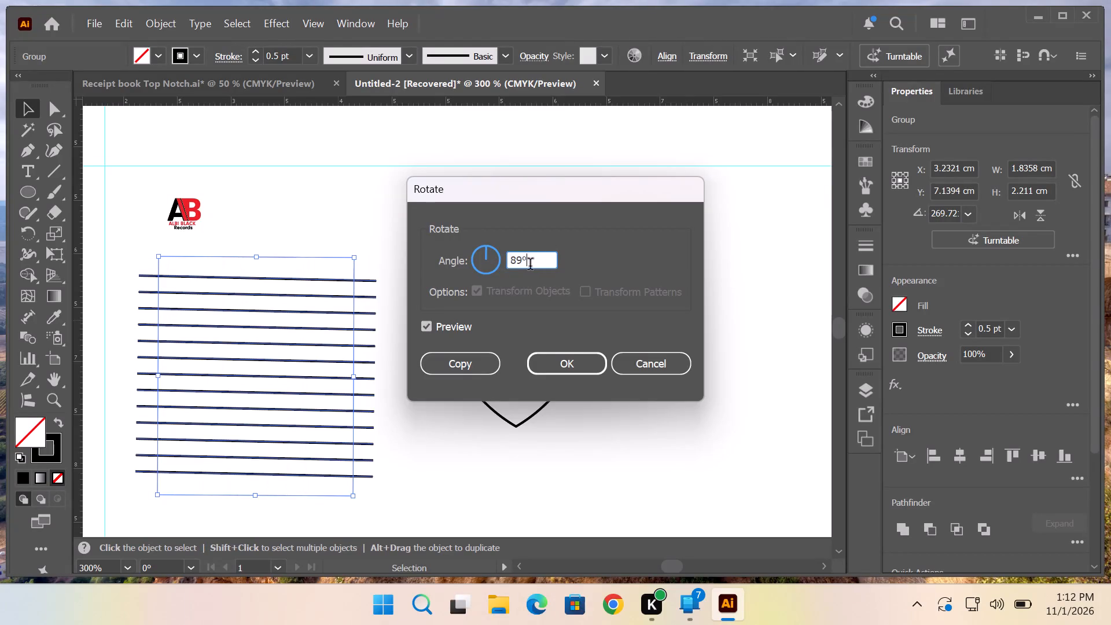
pyautogui.moveTo(530, 266); pyautogui.dragTo(514, 263)
pyautogui.click(531, 253)
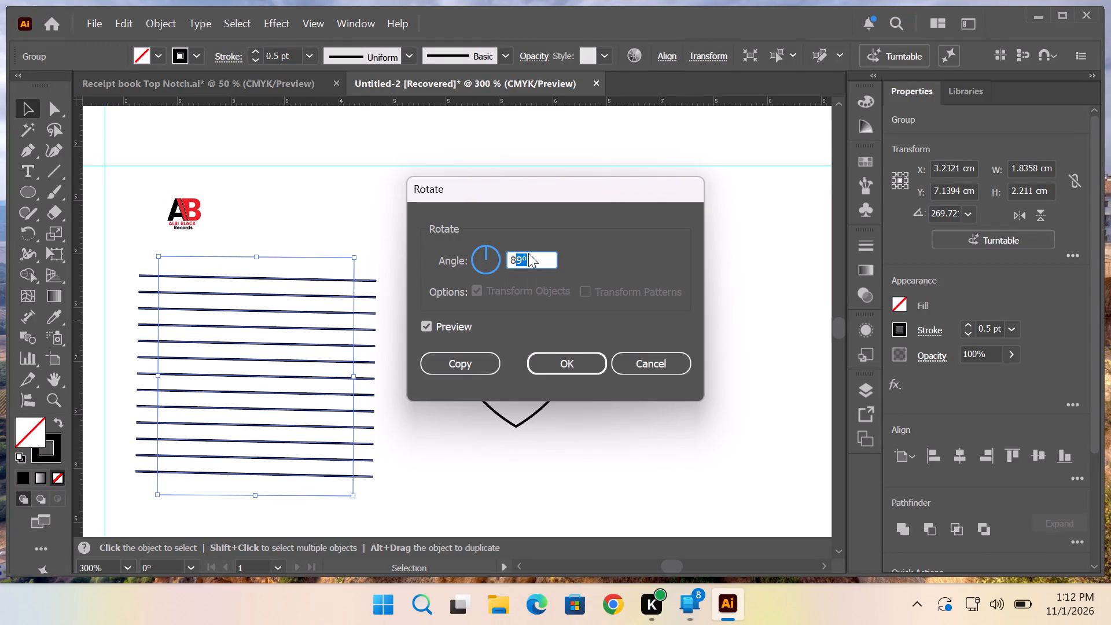
pyautogui.moveTo(528, 253); pyautogui.dragTo(491, 253)
pyautogui.moveTo(531, 260); pyautogui.dragTo(468, 259)
pyautogui.press('9')
pyautogui.press('0')
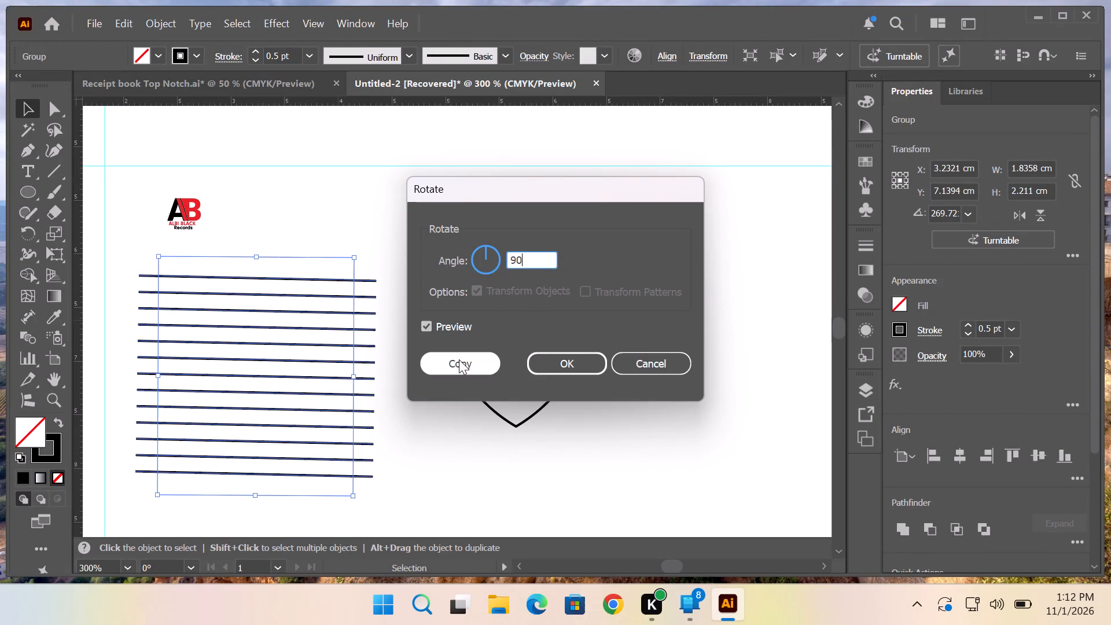
pyautogui.click(459, 367)
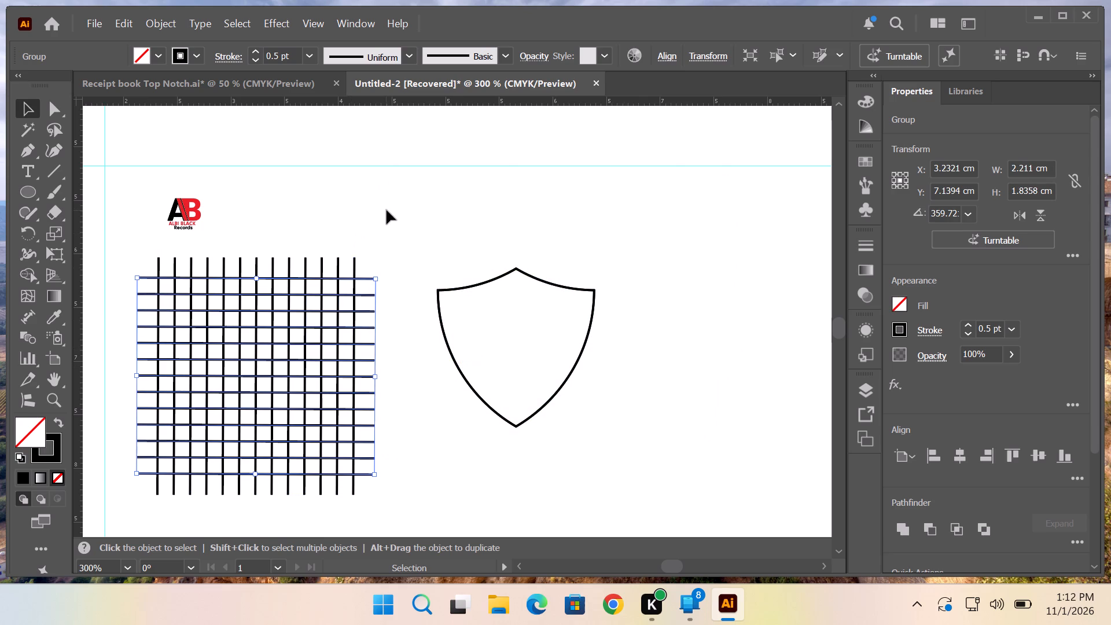
pyautogui.click(387, 210)
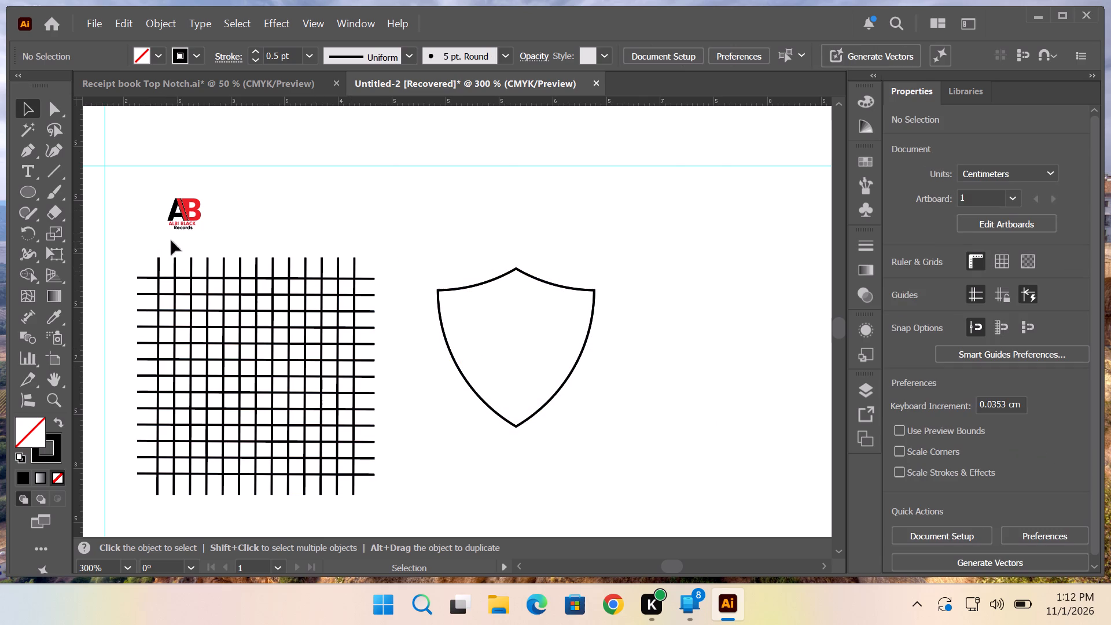
# Group the vertical lines and their rotated copy into one grid.
pyautogui.moveTo(143, 245); pyautogui.dragTo(356, 490)
pyautogui.rightClick(312, 432)
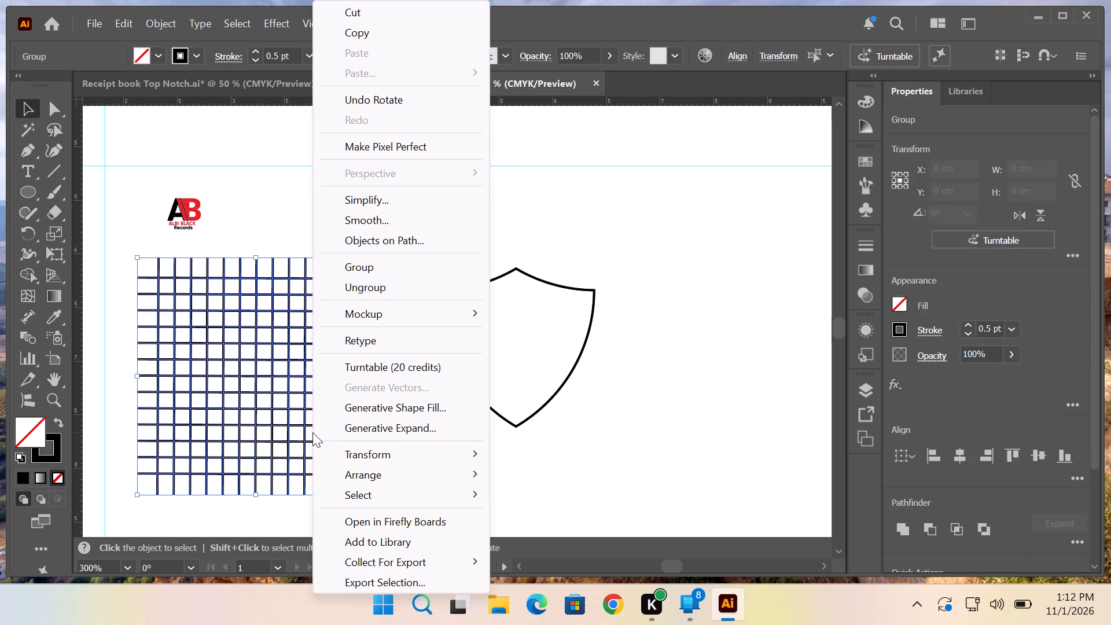
pyautogui.click(357, 264)
# Move the grid about 2.42 cm across and 0.34 cm up over the shield, aligned with its vertical centre line.
pyautogui.moveTo(262, 398); pyautogui.dragTo(380, 367)
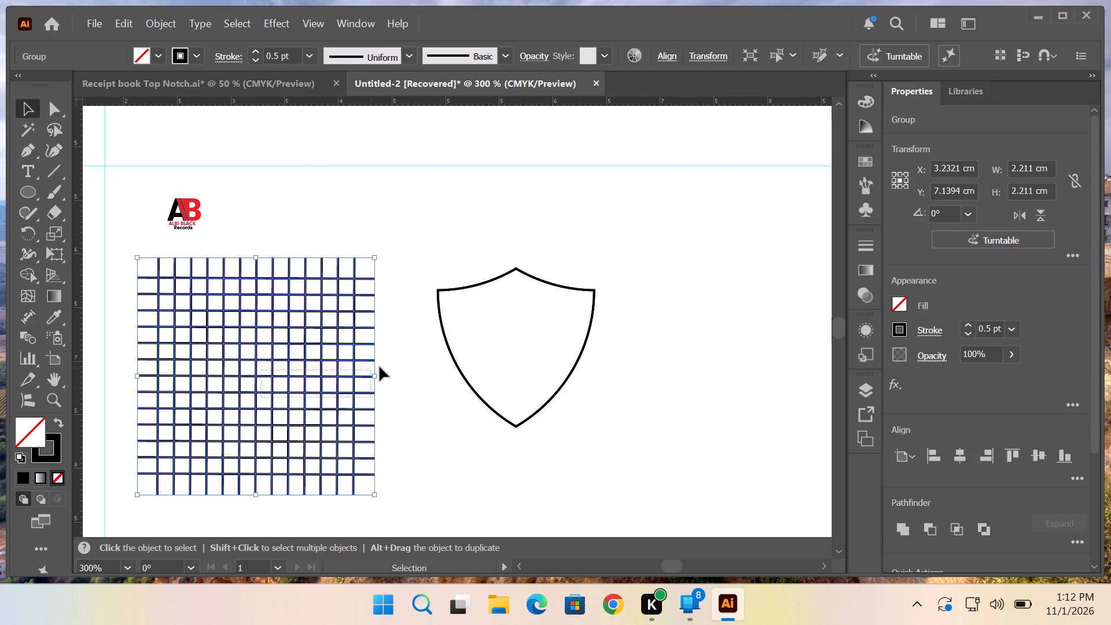
pyautogui.moveTo(380, 367); pyautogui.dragTo(398, 363)
pyautogui.moveTo(266, 356); pyautogui.dragTo(328, 345)
pyautogui.click(447, 247)
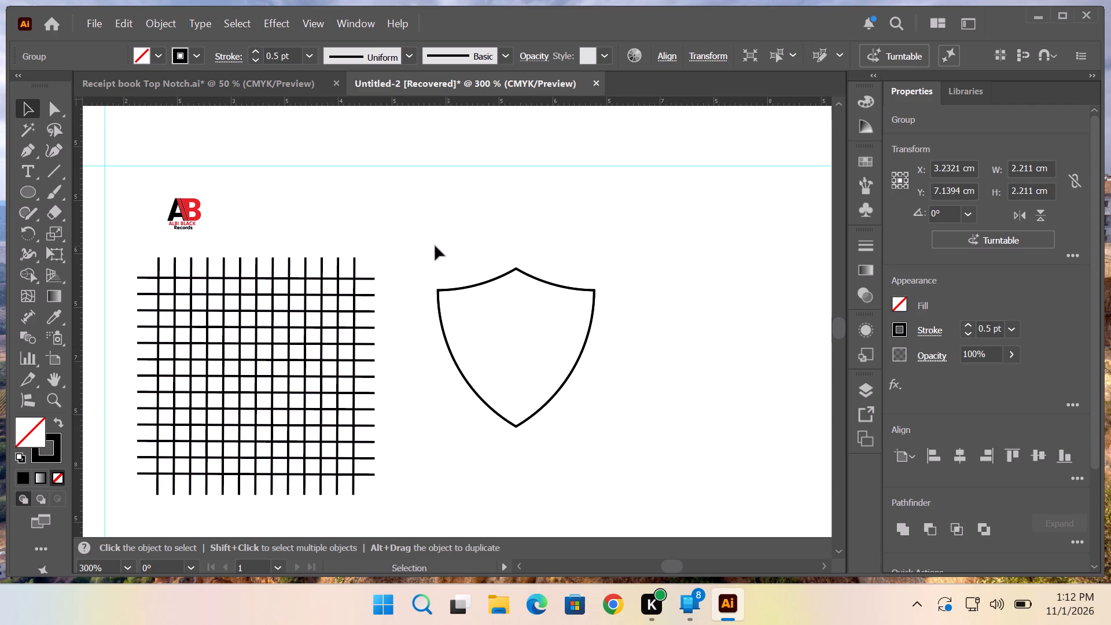
pyautogui.moveTo(286, 395); pyautogui.dragTo(523, 359)
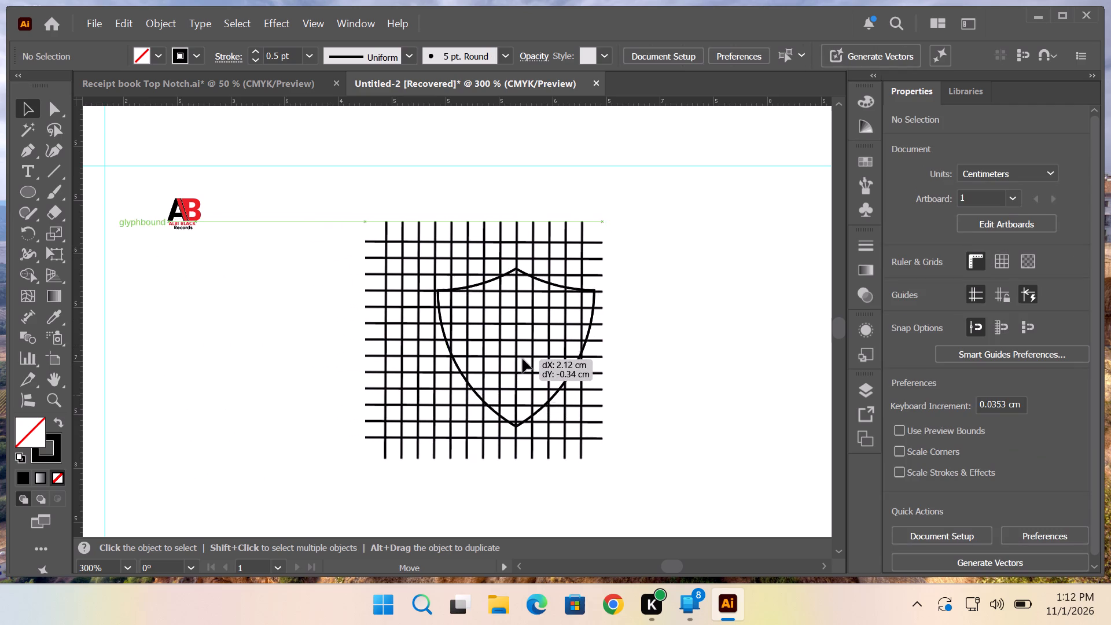
pyautogui.moveTo(523, 359); pyautogui.dragTo(545, 355)
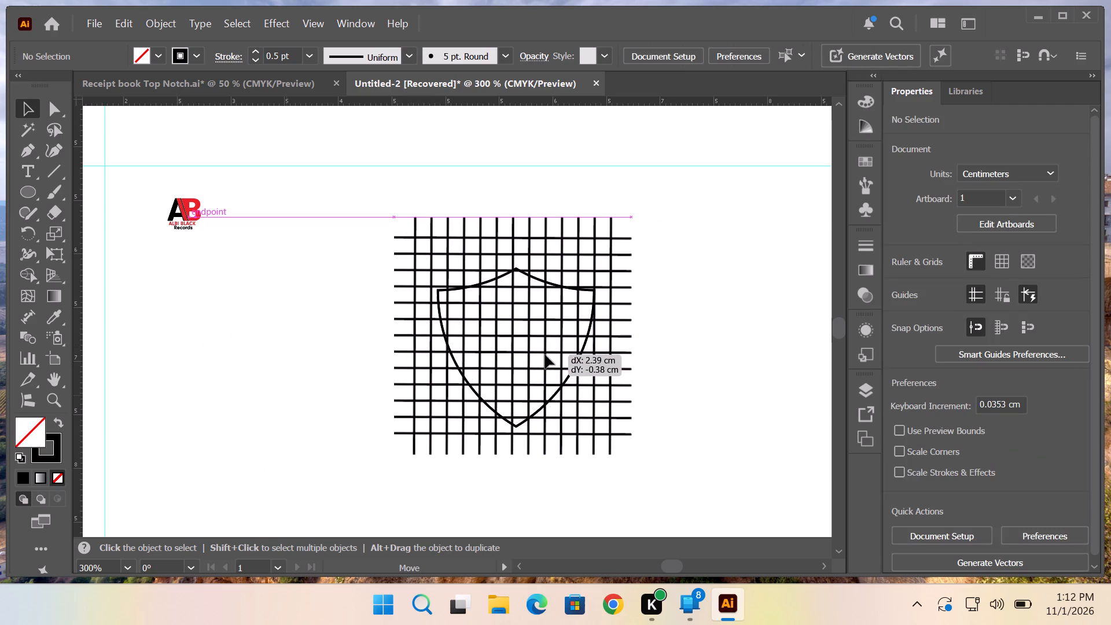
pyautogui.moveTo(545, 355); pyautogui.dragTo(554, 359)
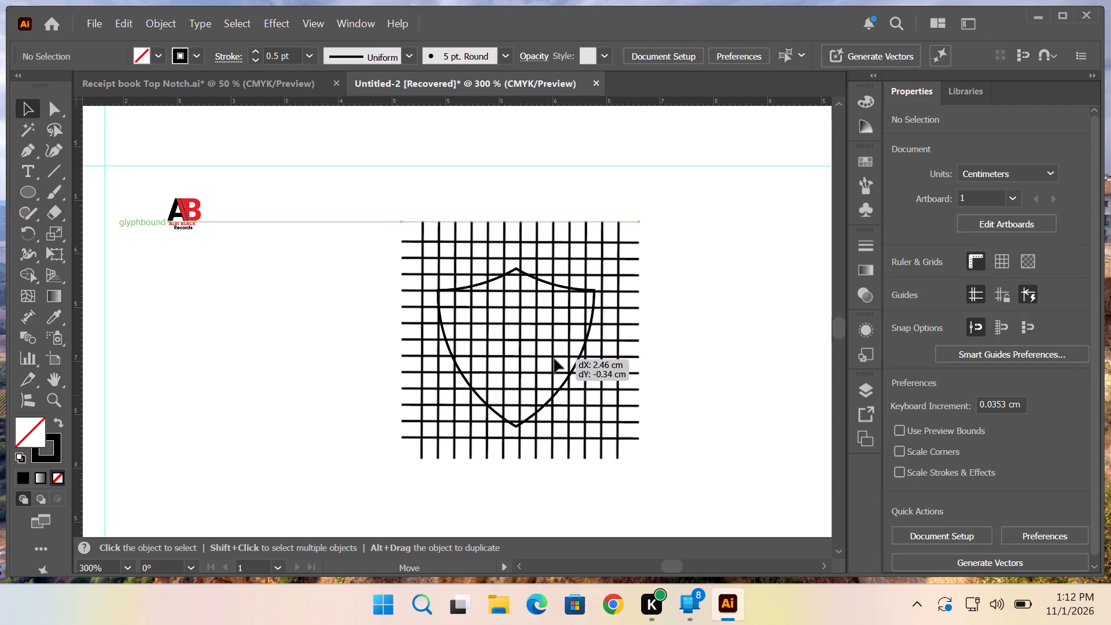
pyautogui.moveTo(554, 359); pyautogui.dragTo(548, 359)
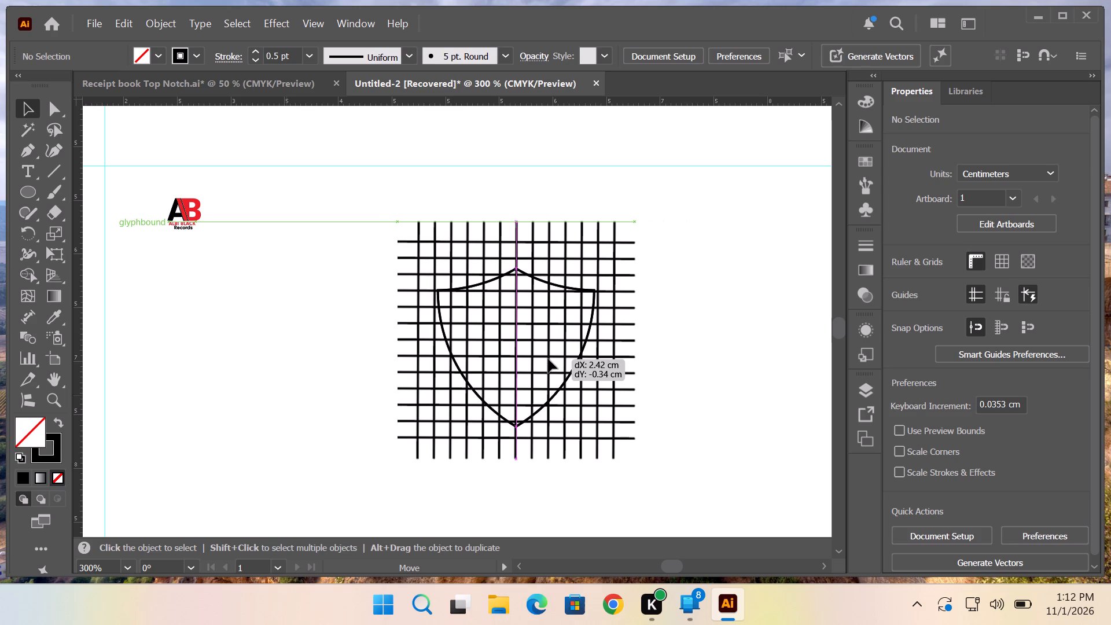
pyautogui.moveTo(548, 359); pyautogui.dragTo(546, 358)
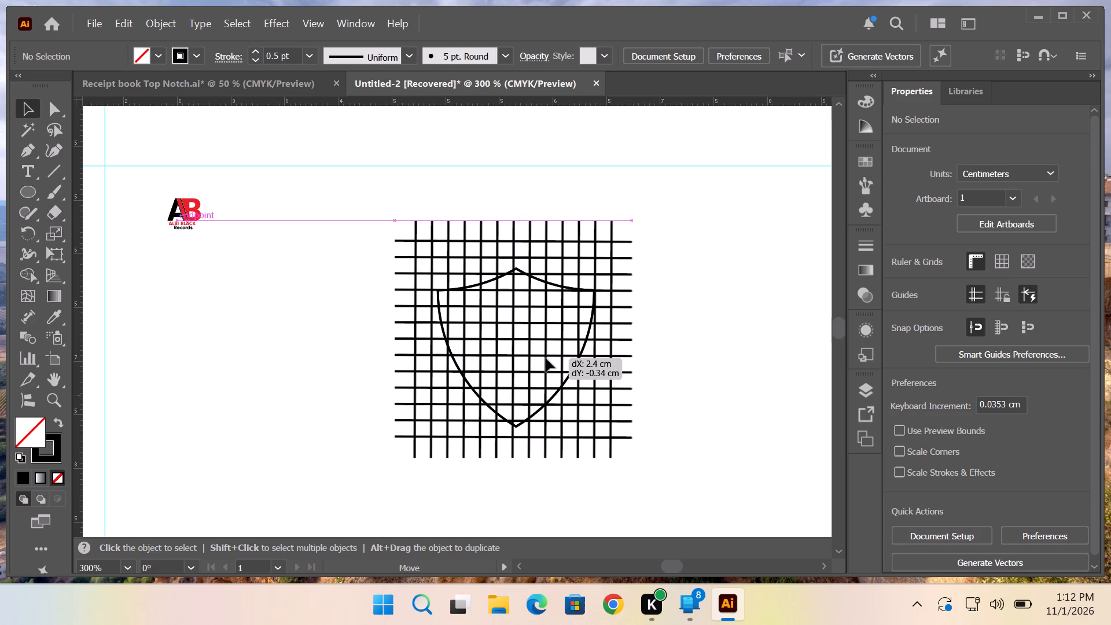
pyautogui.moveTo(546, 358); pyautogui.dragTo(547, 358)
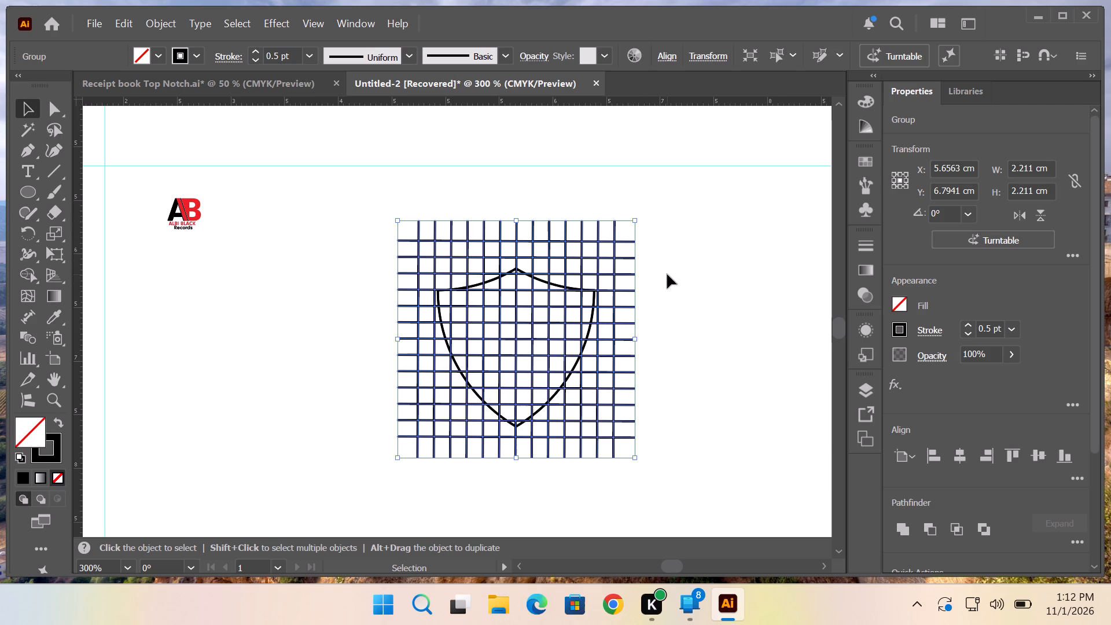
# Enlarge the shield proportionally to about 1.81 × 1.83 cm and reposition it centred on the grid.
pyautogui.click(574, 368)
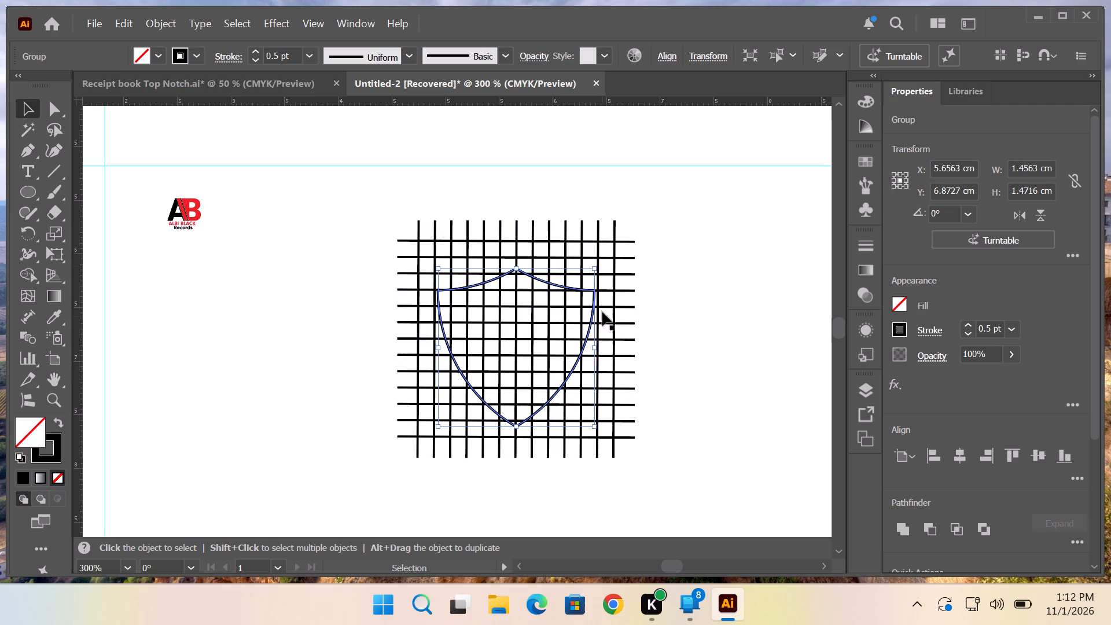
pyautogui.keyDown('shift'); pyautogui.moveTo(593, 350); pyautogui.dragTo(620, 350); pyautogui.keyUp('shift')
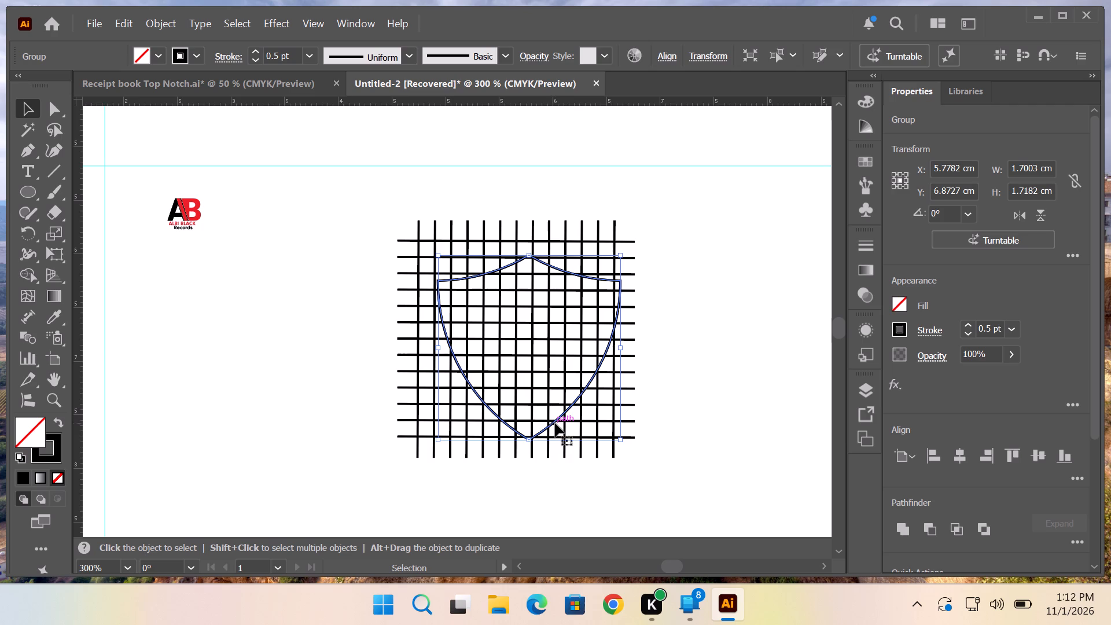
pyautogui.moveTo(555, 423); pyautogui.dragTo(539, 410)
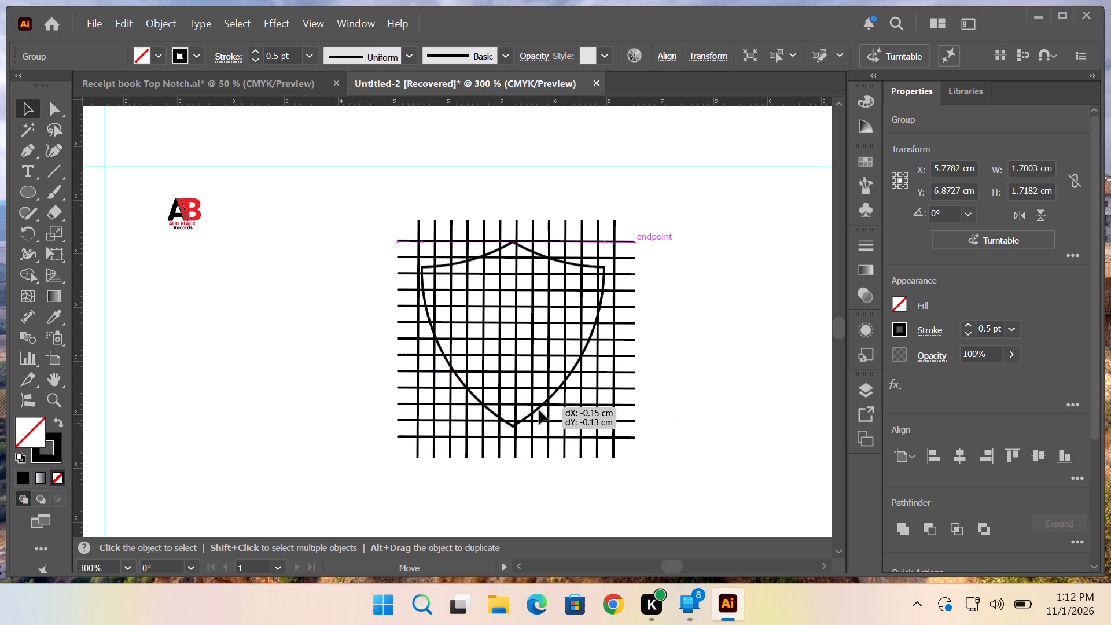
pyautogui.moveTo(539, 410); pyautogui.dragTo(538, 410)
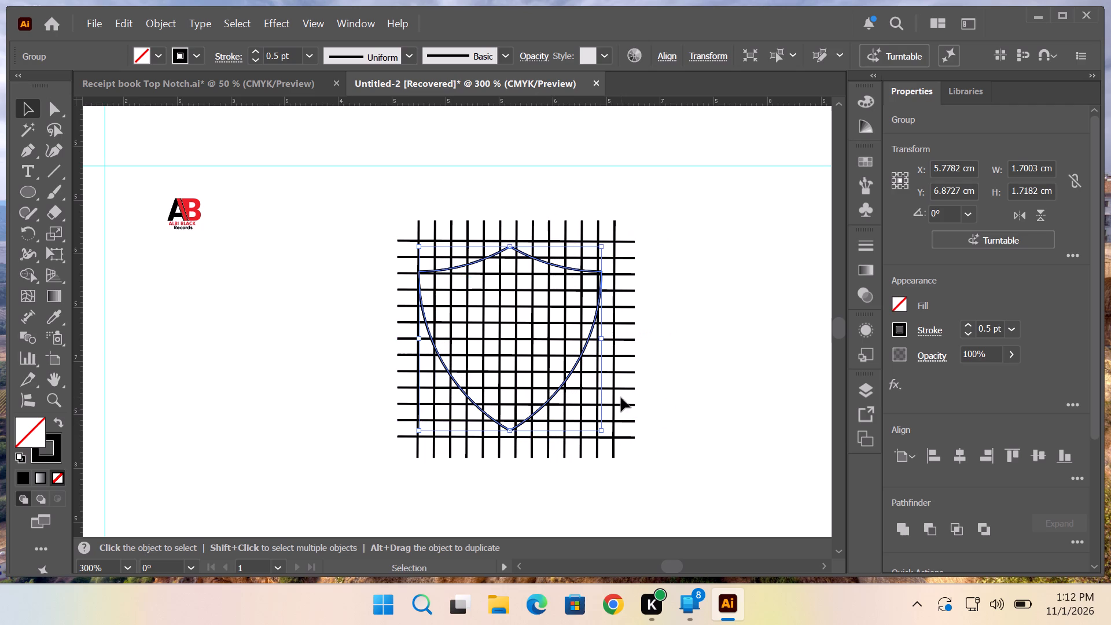
pyautogui.keyDown('shift'); pyautogui.moveTo(602, 340); pyautogui.dragTo(612, 339); pyautogui.keyUp('shift')
pyautogui.click(729, 330)
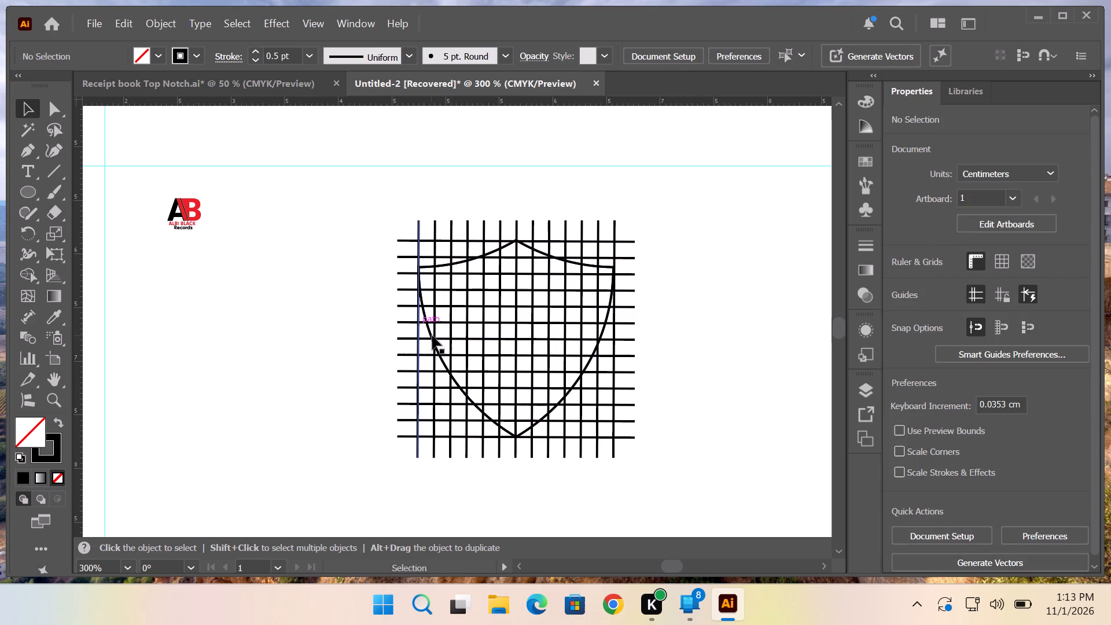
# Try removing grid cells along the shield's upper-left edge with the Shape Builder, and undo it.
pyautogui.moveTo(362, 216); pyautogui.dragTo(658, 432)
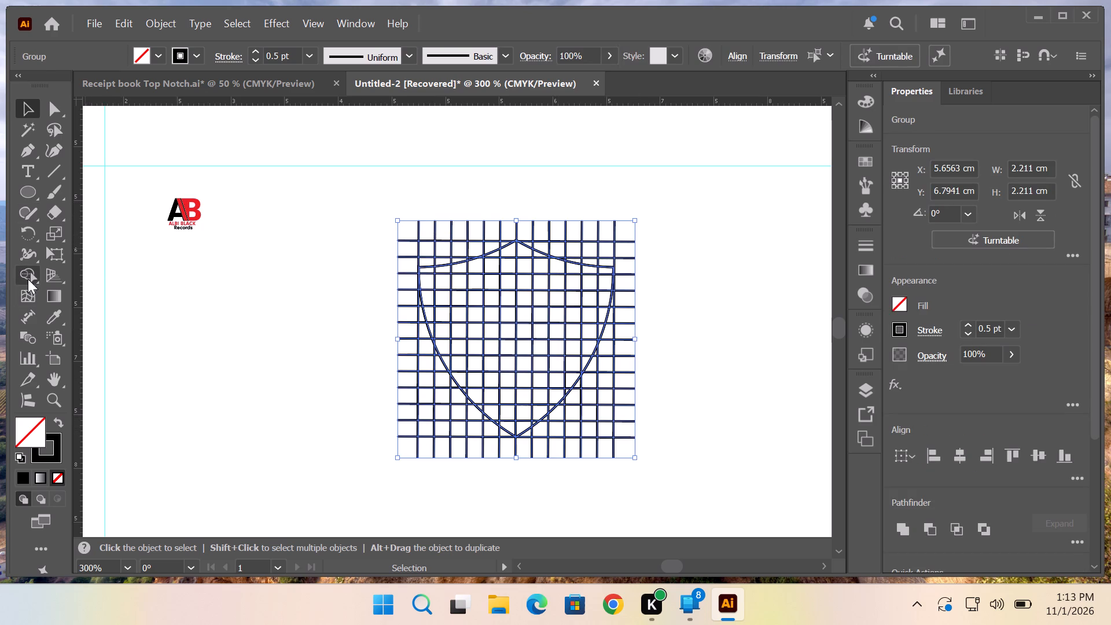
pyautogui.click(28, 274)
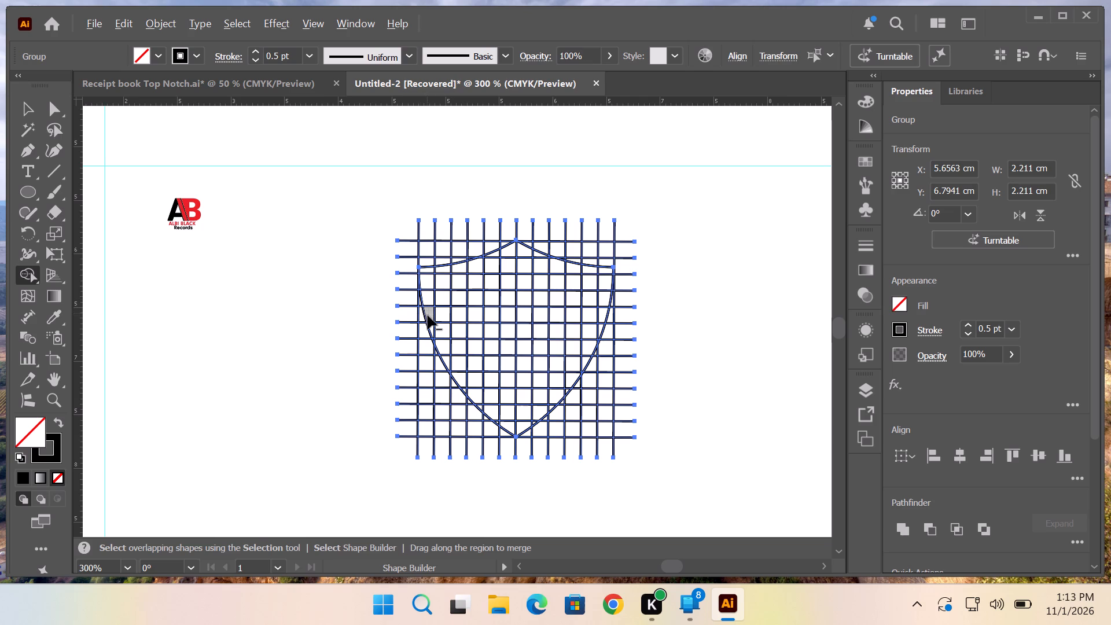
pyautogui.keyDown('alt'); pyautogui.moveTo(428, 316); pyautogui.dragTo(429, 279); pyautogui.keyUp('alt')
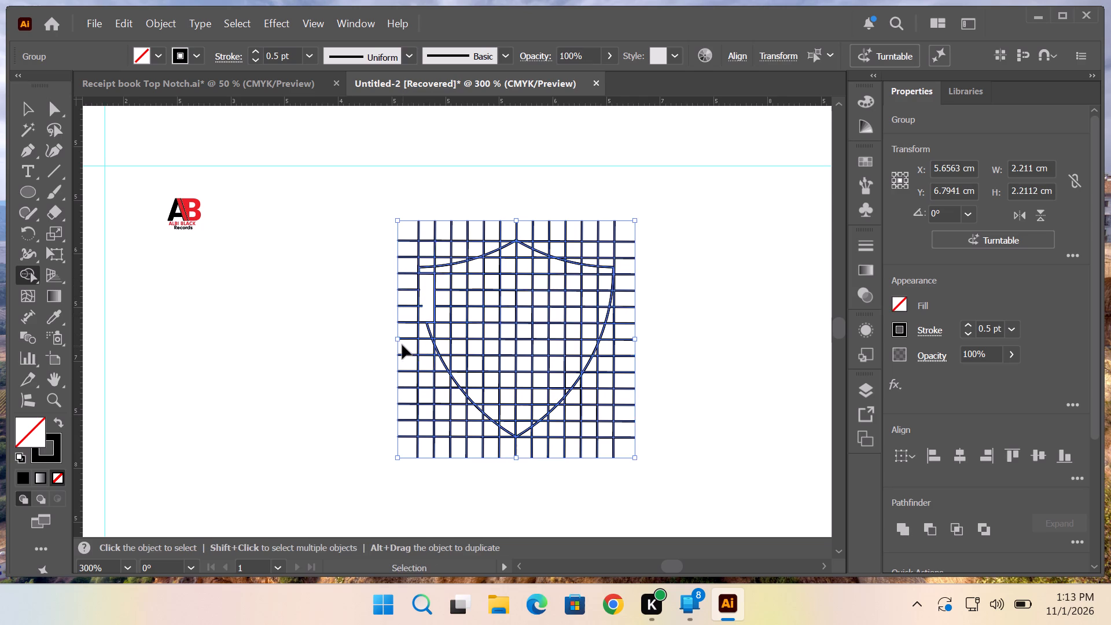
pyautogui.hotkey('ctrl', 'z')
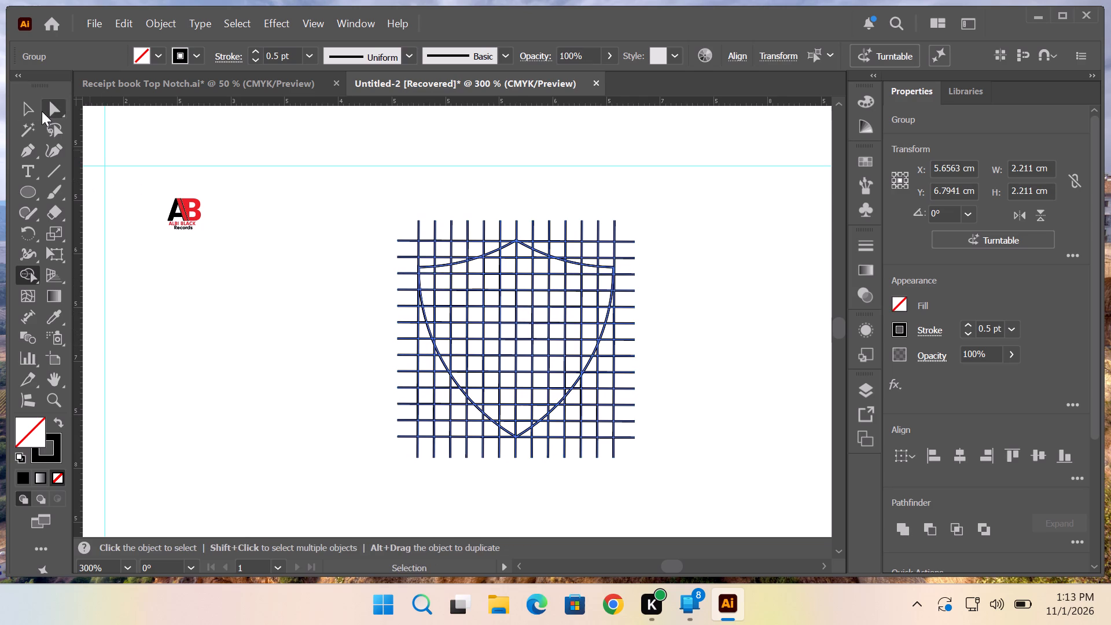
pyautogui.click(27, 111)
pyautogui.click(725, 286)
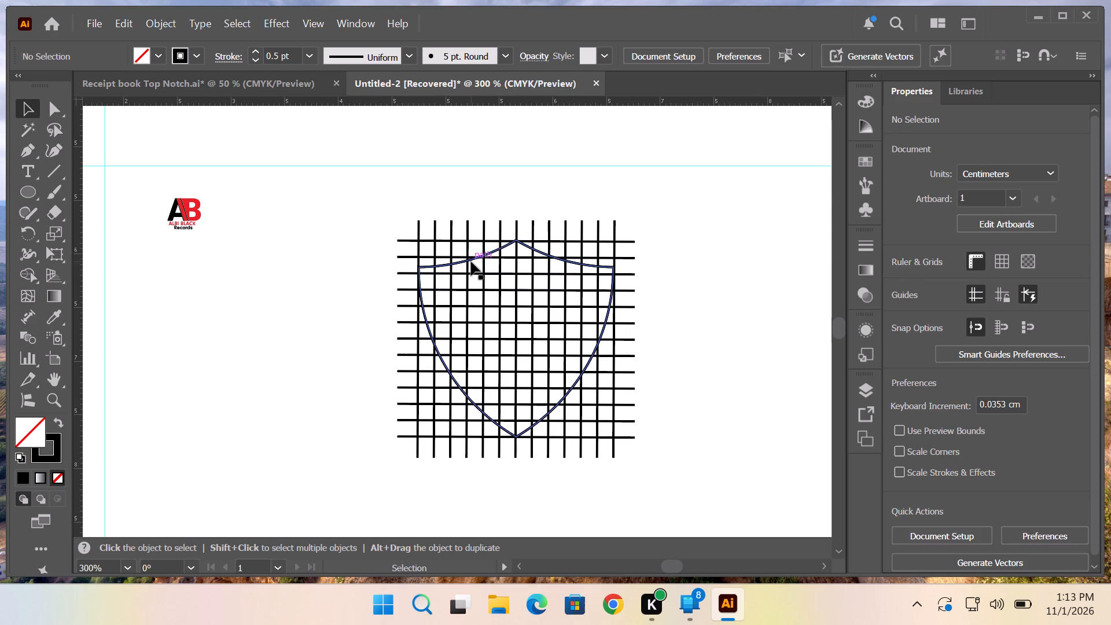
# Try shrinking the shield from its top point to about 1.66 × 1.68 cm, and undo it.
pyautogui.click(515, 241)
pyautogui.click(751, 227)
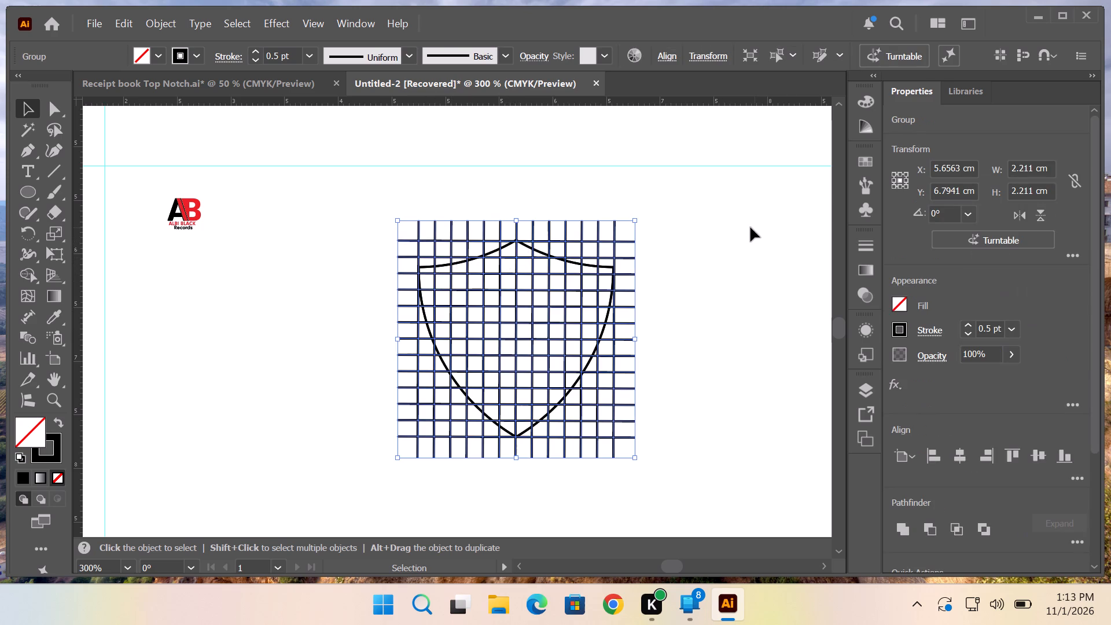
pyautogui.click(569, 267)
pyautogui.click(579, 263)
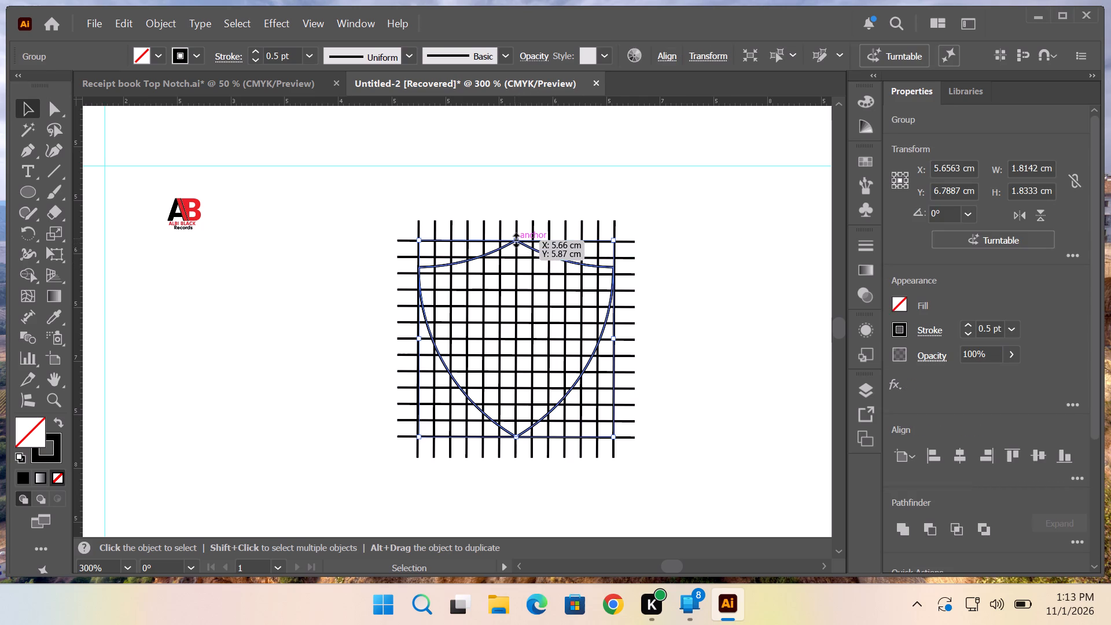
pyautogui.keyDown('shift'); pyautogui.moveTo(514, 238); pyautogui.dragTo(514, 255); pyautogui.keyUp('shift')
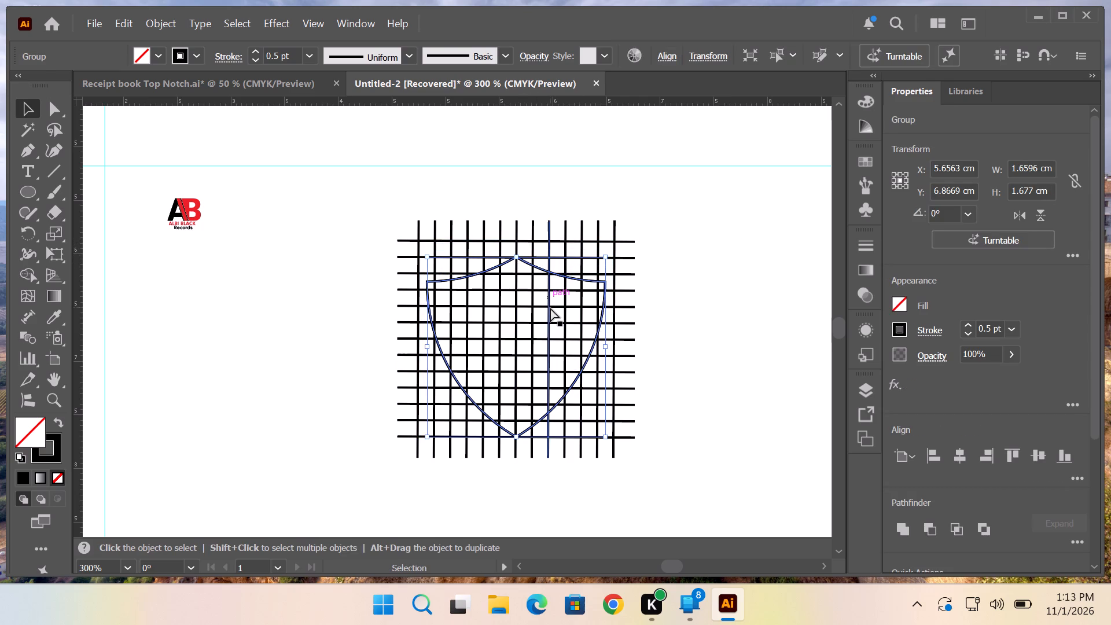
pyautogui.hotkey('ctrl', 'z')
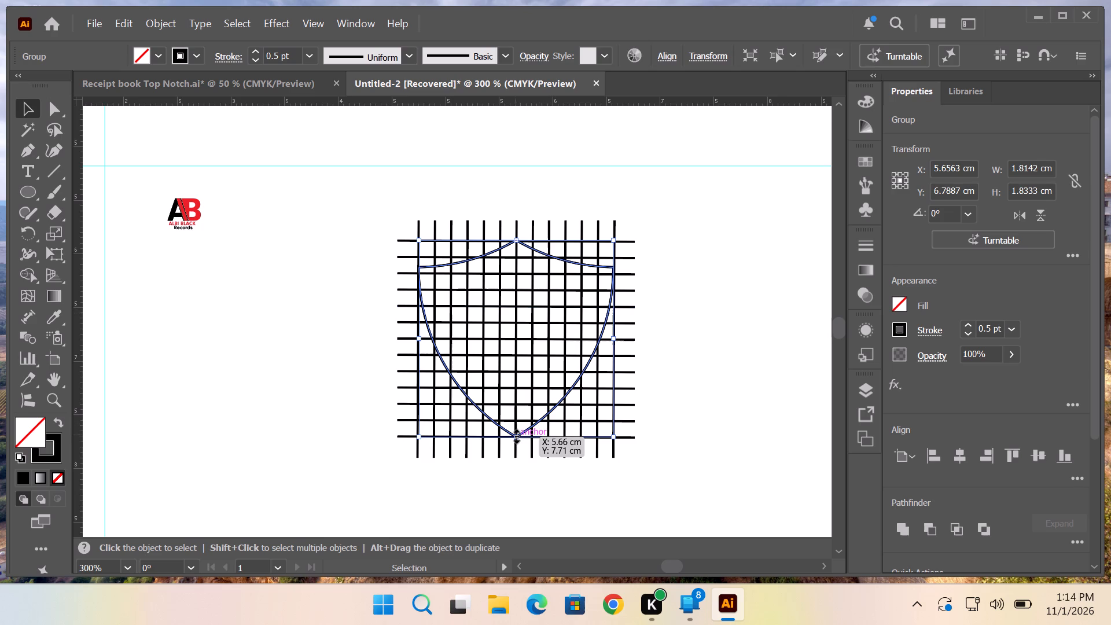
# Shrink the shield proportionally to about 1.52 × 1.53 cm, bringing its bottom and top points inward to the adjacent horizontal grid lines.
pyautogui.keyDown('shift'); pyautogui.moveTo(515, 435); pyautogui.dragTo(515, 422); pyautogui.keyUp('shift')
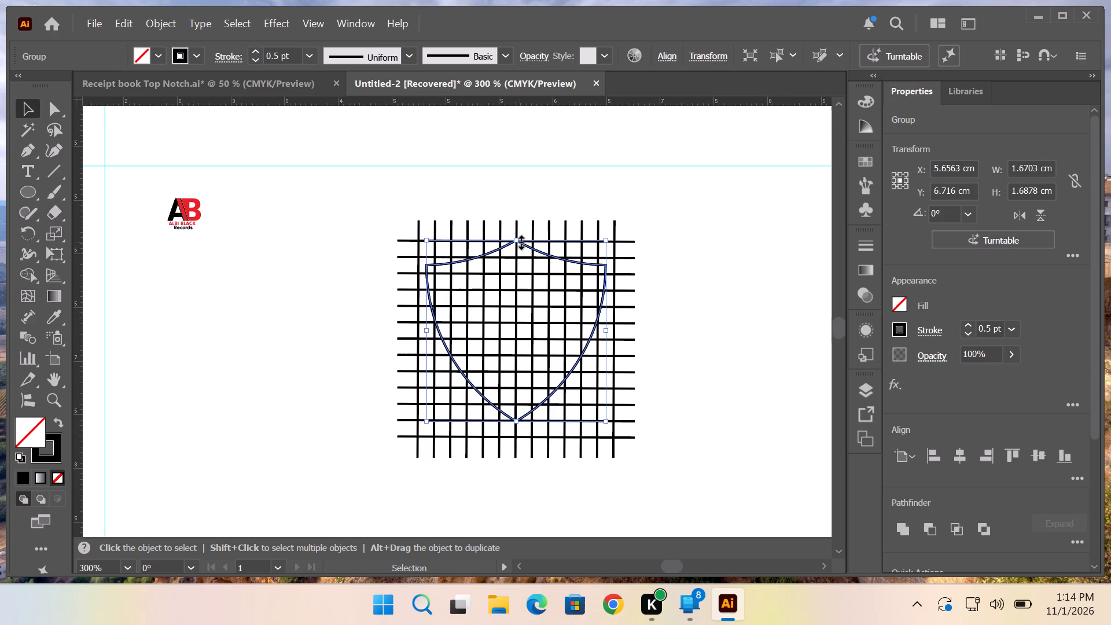
pyautogui.keyDown('shift'); pyautogui.moveTo(516, 239); pyautogui.dragTo(516, 245); pyautogui.keyUp('shift')
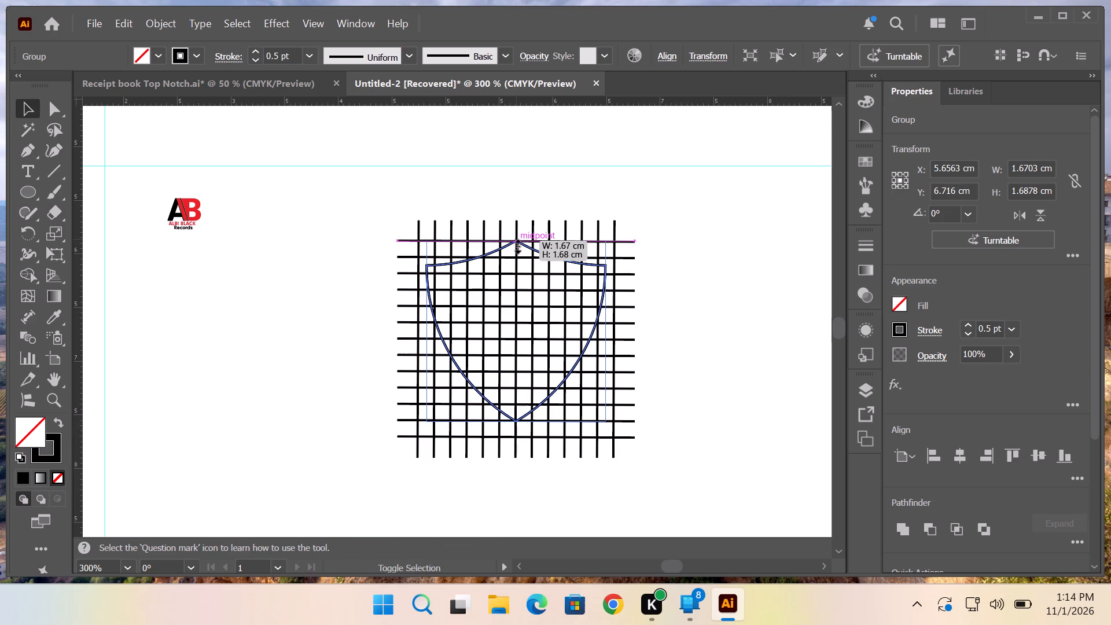
pyautogui.keyDown('shift'); pyautogui.moveTo(516, 245); pyautogui.dragTo(516, 255); pyautogui.keyUp('shift')
pyautogui.click(789, 342)
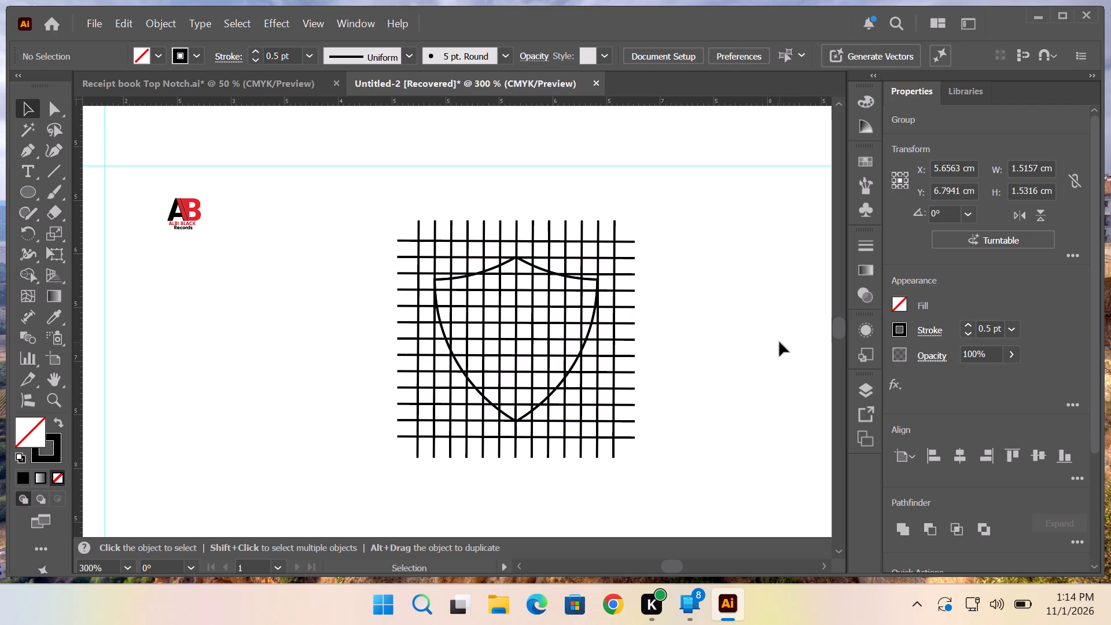
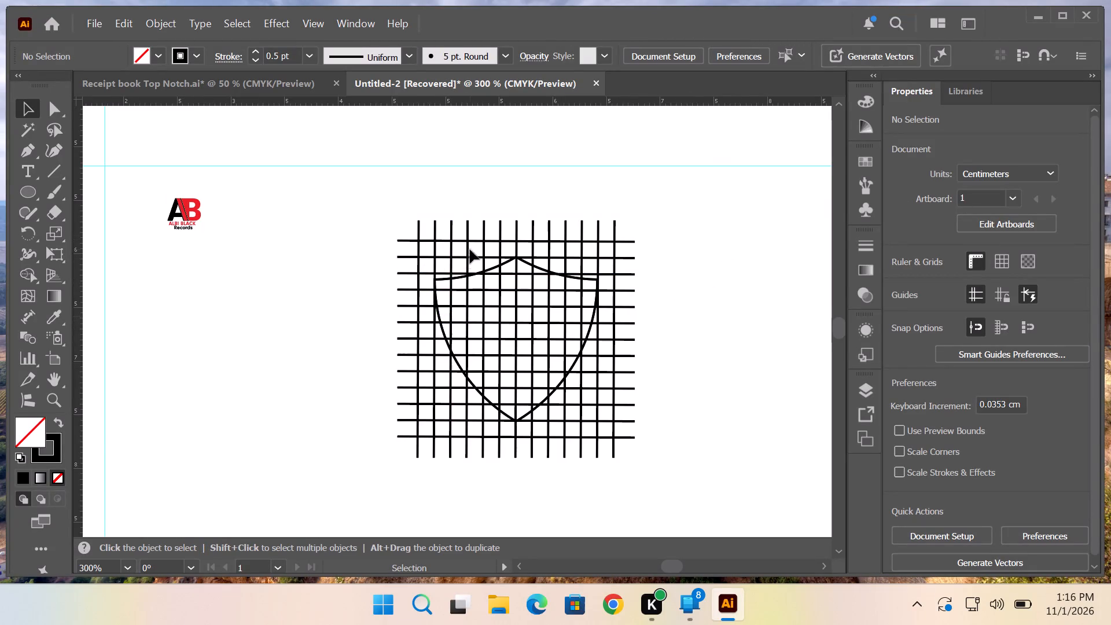
# Using the Shape Builder on the shield and grid, remove the cells along the shield's upper-left edge and down its third column from the left.
pyautogui.moveTo(387, 222); pyautogui.dragTo(673, 444)
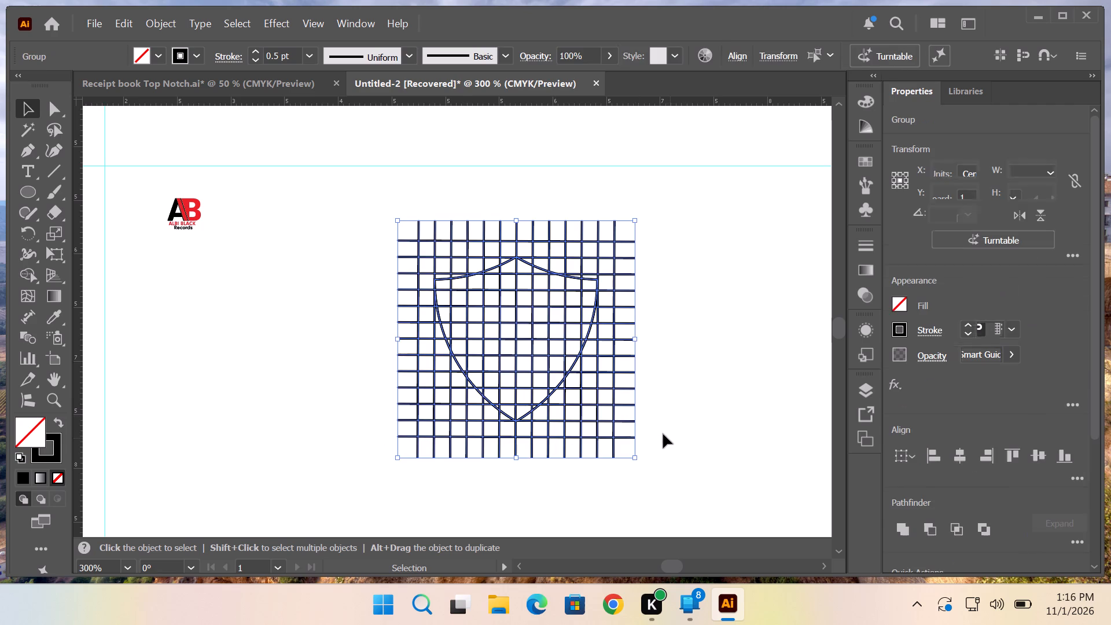
pyautogui.click(29, 272)
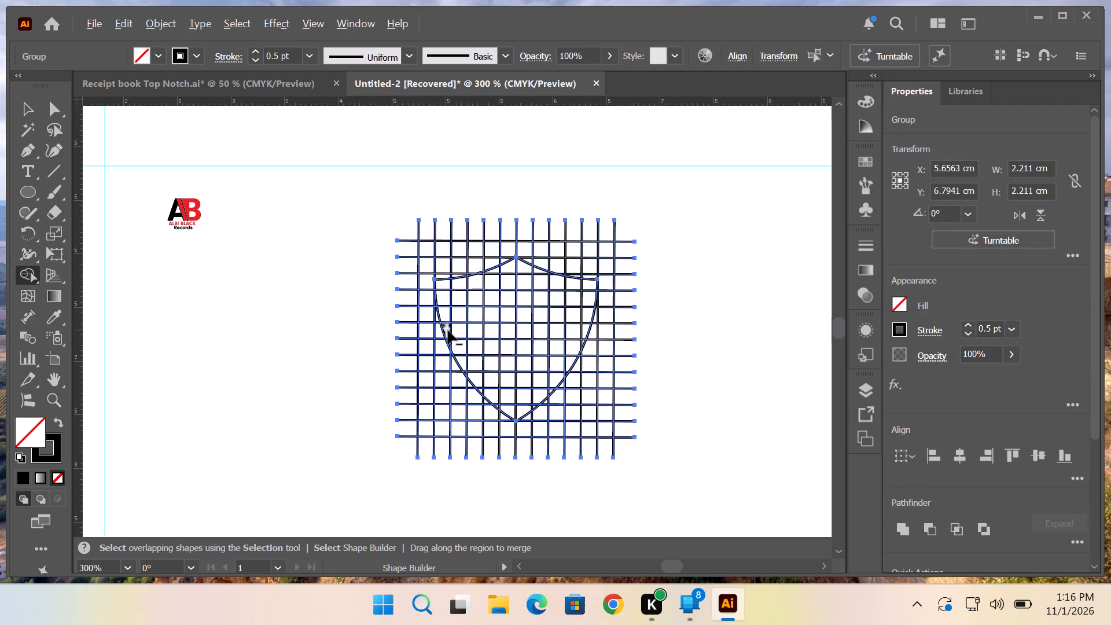
pyautogui.keyDown('alt'); pyautogui.moveTo(448, 330); pyautogui.dragTo(446, 287); pyautogui.keyUp('alt')
pyautogui.keyDown('alt'); pyautogui.moveTo(446, 287); pyautogui.dragTo(474, 285); pyautogui.keyUp('alt')
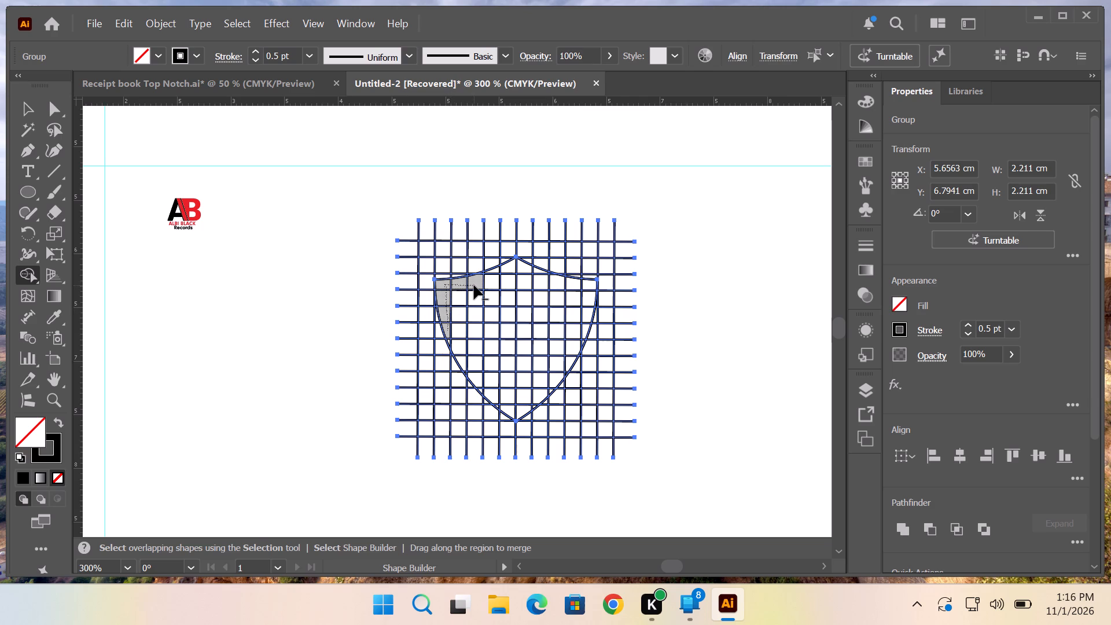
pyautogui.keyDown('alt'); pyautogui.moveTo(474, 285); pyautogui.dragTo(472, 285); pyautogui.keyUp('alt')
pyautogui.keyDown('alt'); pyautogui.moveTo(472, 285); pyautogui.dragTo(472, 295); pyautogui.keyUp('alt')
pyautogui.keyDown('alt'); pyautogui.moveTo(472, 295); pyautogui.dragTo(475, 378); pyautogui.keyUp('alt')
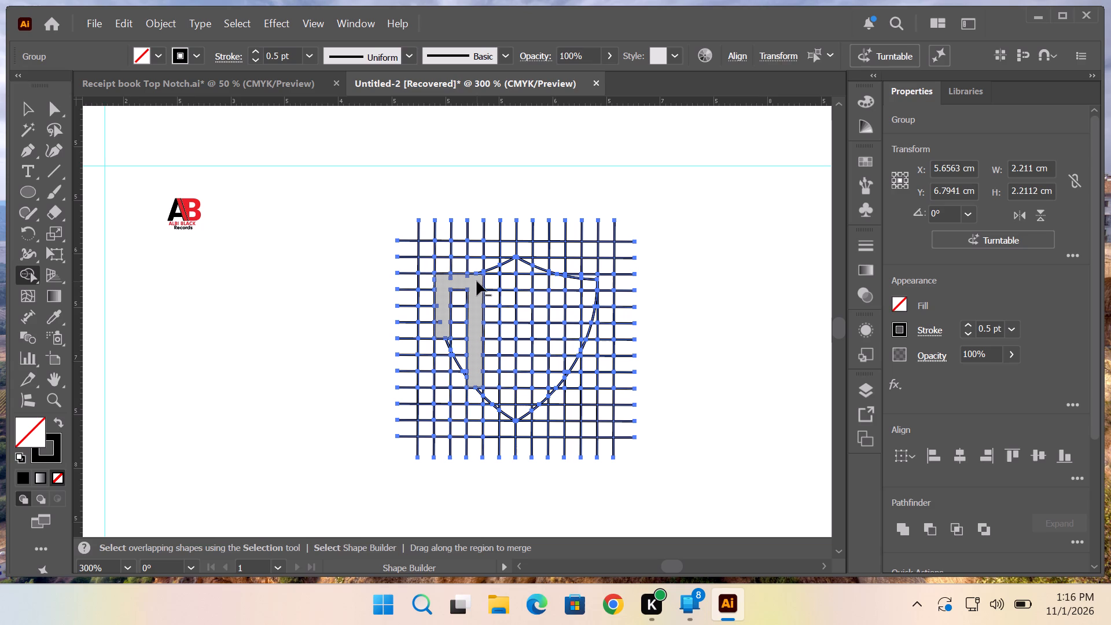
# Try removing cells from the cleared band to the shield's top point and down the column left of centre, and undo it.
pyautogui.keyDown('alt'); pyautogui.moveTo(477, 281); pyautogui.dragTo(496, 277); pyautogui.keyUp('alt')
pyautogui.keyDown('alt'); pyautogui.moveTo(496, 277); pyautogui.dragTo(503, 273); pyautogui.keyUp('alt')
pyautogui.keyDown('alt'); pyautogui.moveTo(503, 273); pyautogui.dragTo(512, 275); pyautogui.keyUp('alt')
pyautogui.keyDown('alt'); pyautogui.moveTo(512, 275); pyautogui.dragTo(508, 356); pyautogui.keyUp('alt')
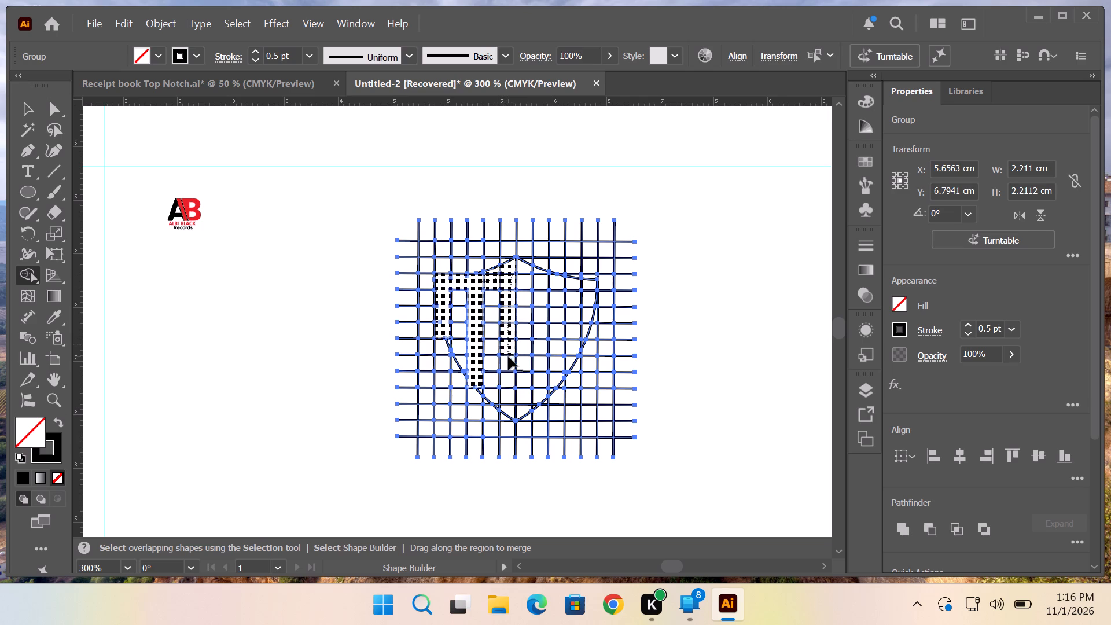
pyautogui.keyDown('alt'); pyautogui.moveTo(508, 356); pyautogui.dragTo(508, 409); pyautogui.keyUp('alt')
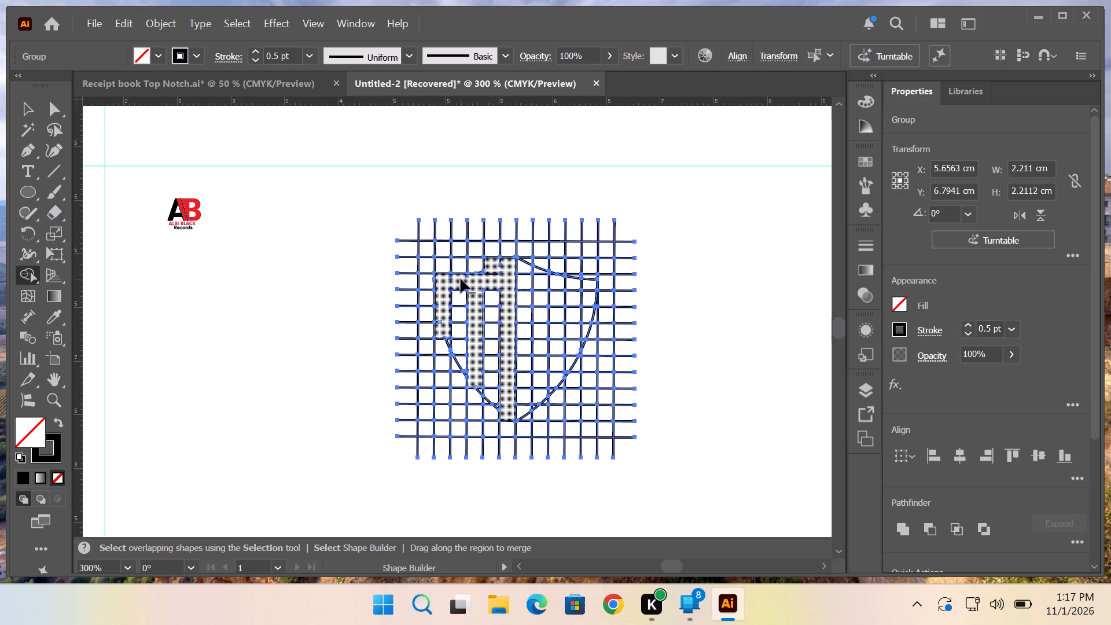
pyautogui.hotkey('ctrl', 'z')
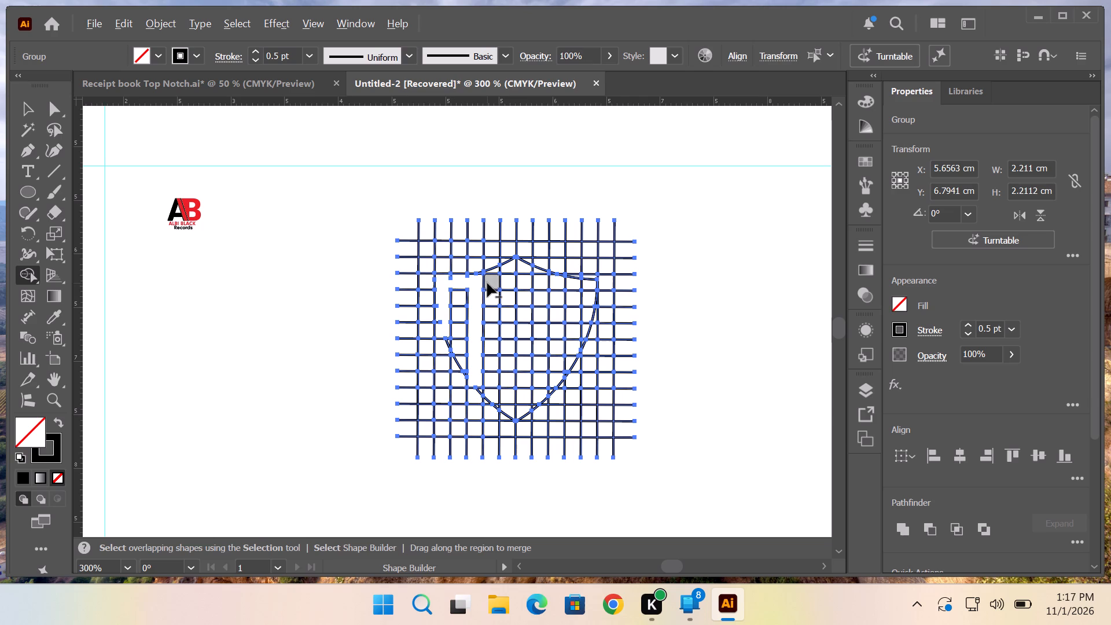
# Remove the cells from the cleared band up to the shield's top point and down the column left of centre to the bottom tip.
pyautogui.keyDown('alt'); pyautogui.moveTo(481, 281); pyautogui.dragTo(490, 282); pyautogui.keyUp('alt')
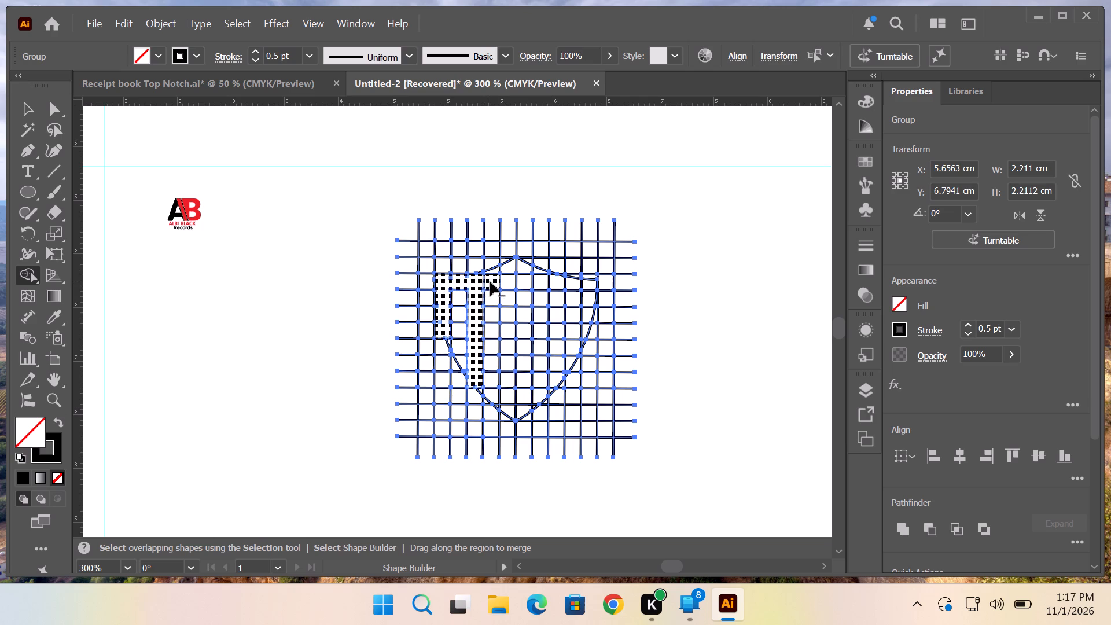
pyautogui.keyDown('alt'); pyautogui.moveTo(490, 282); pyautogui.dragTo(506, 271); pyautogui.keyUp('alt')
pyautogui.keyDown('alt'); pyautogui.moveTo(506, 271); pyautogui.dragTo(509, 275); pyautogui.keyUp('alt')
pyautogui.keyDown('alt'); pyautogui.moveTo(509, 275); pyautogui.dragTo(510, 361); pyautogui.keyUp('alt')
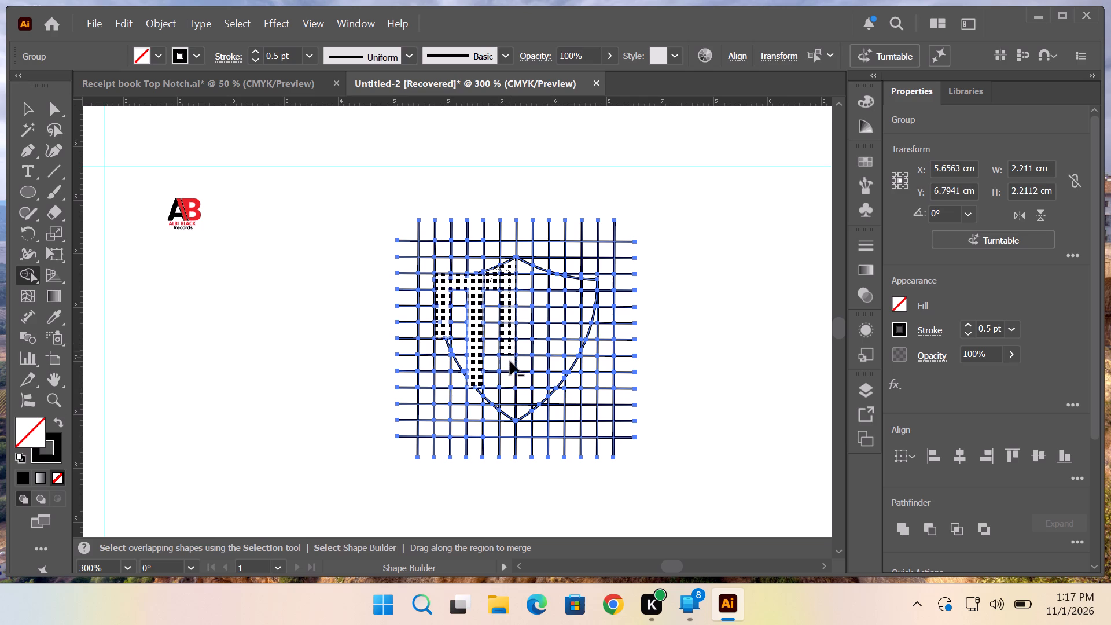
pyautogui.keyDown('alt'); pyautogui.moveTo(510, 361); pyautogui.dragTo(507, 410); pyautogui.keyUp('alt')
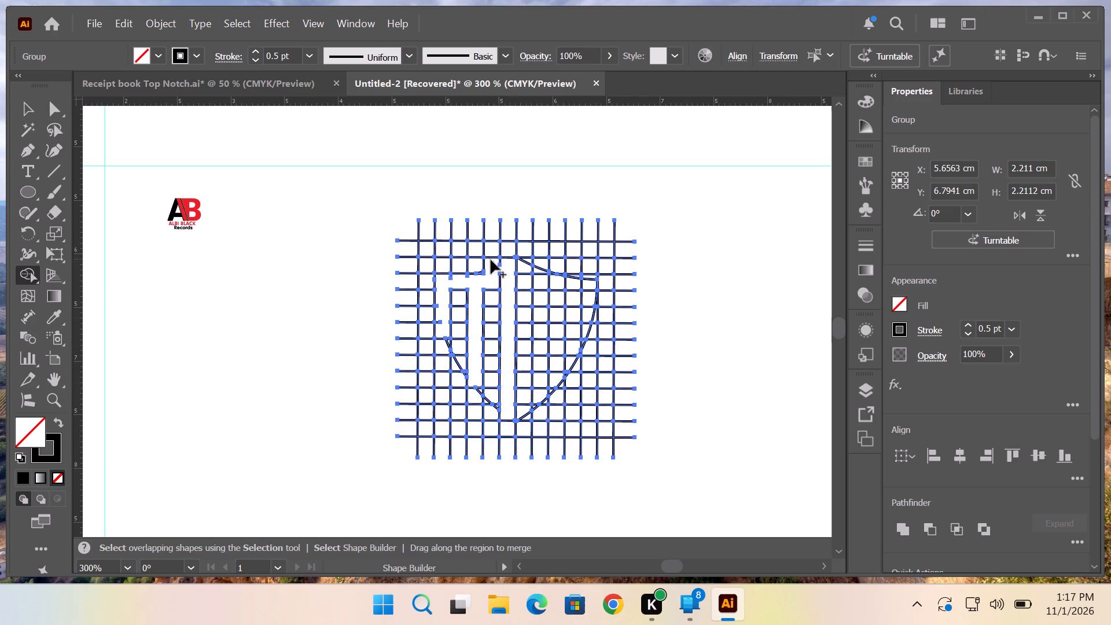
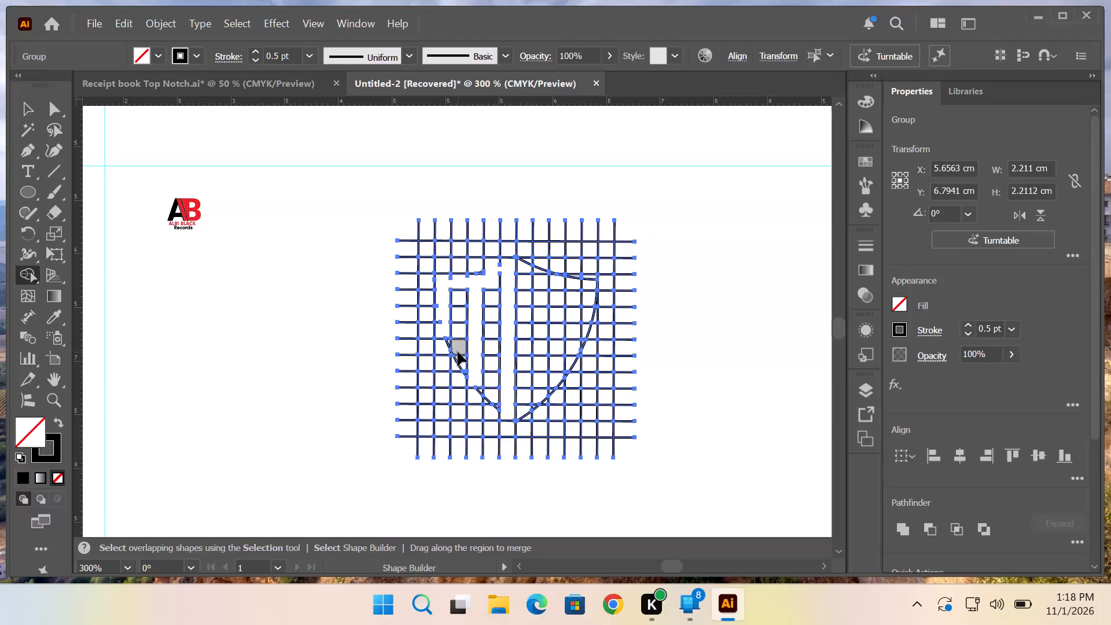
# Undo the cell removals from the shield and grid, and deselect the artwork.
pyautogui.hotkey('ctrl', 'z')
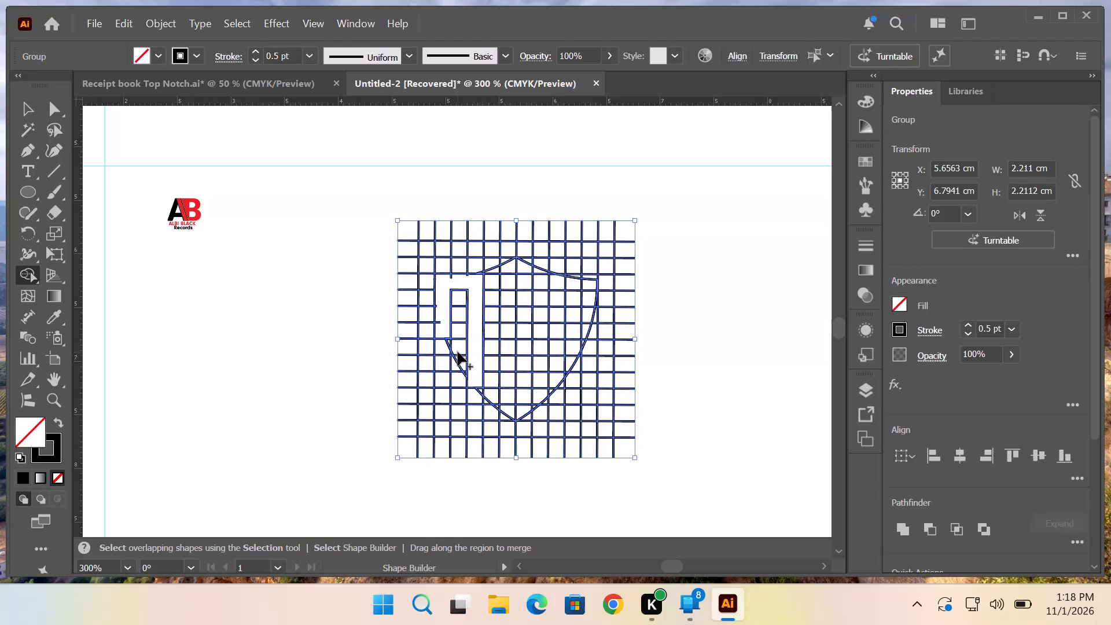
pyautogui.hotkey('ctrl', 'z')
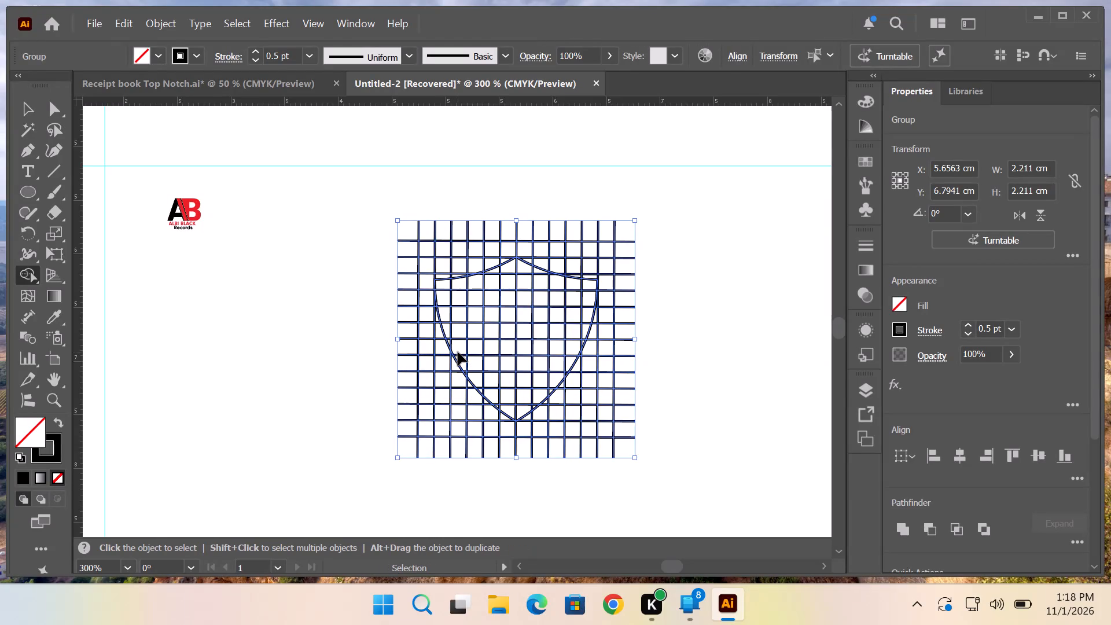
pyautogui.click(680, 220)
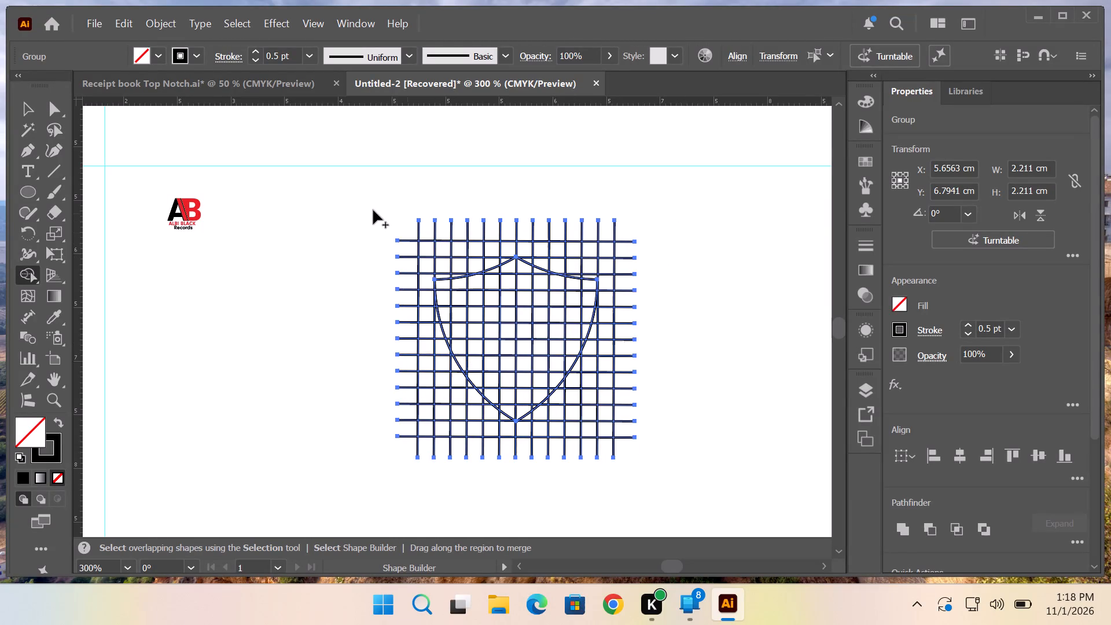
pyautogui.click(369, 207)
pyautogui.click(702, 278)
pyautogui.click(21, 112)
pyautogui.click(355, 144)
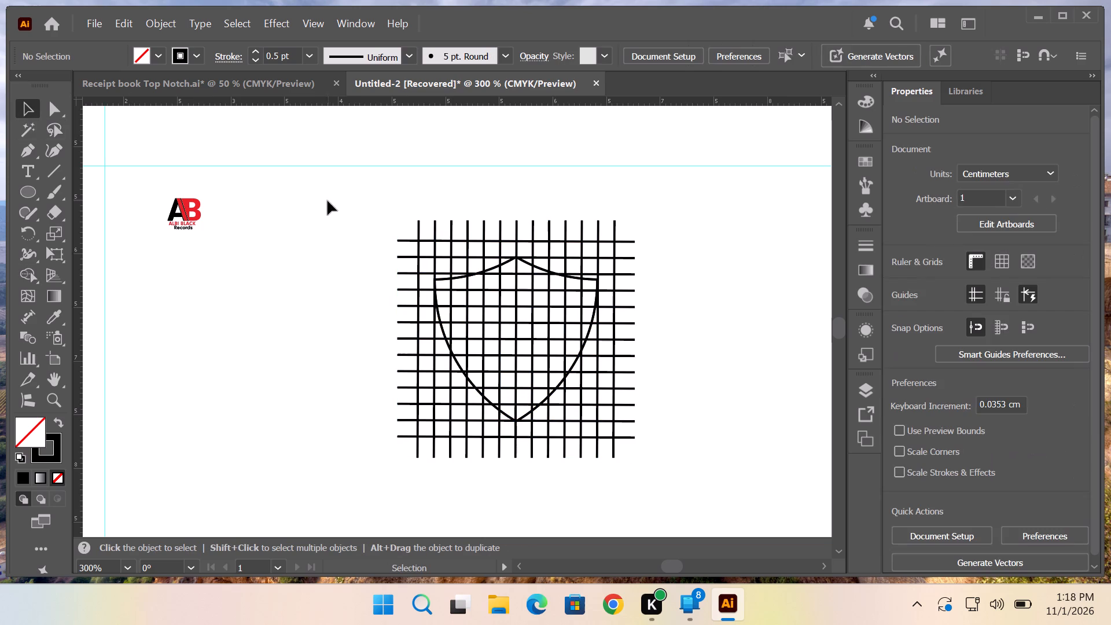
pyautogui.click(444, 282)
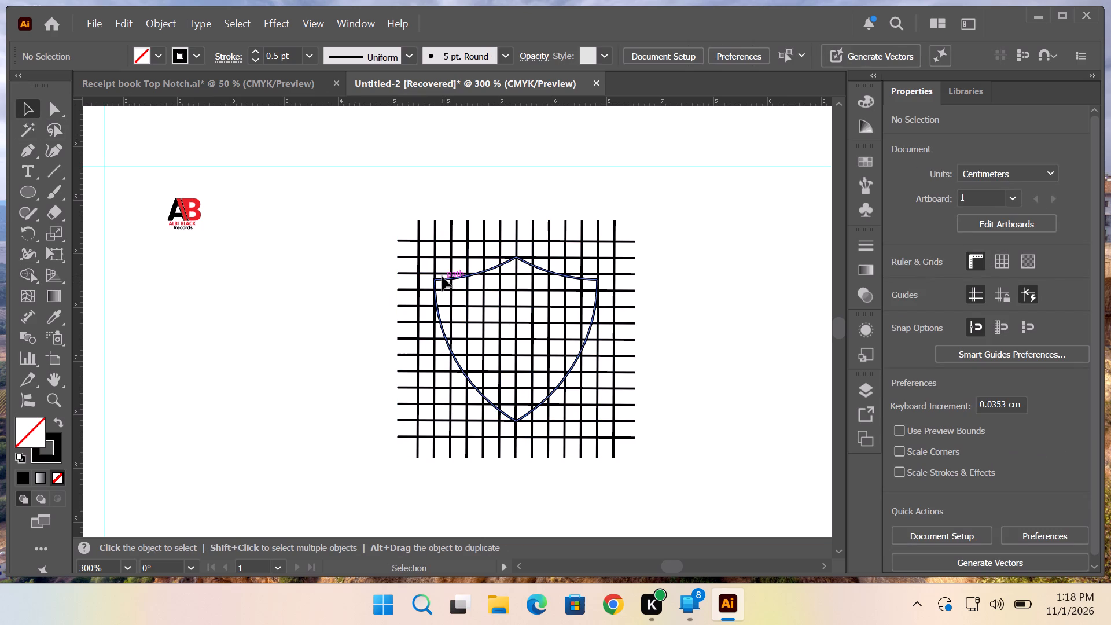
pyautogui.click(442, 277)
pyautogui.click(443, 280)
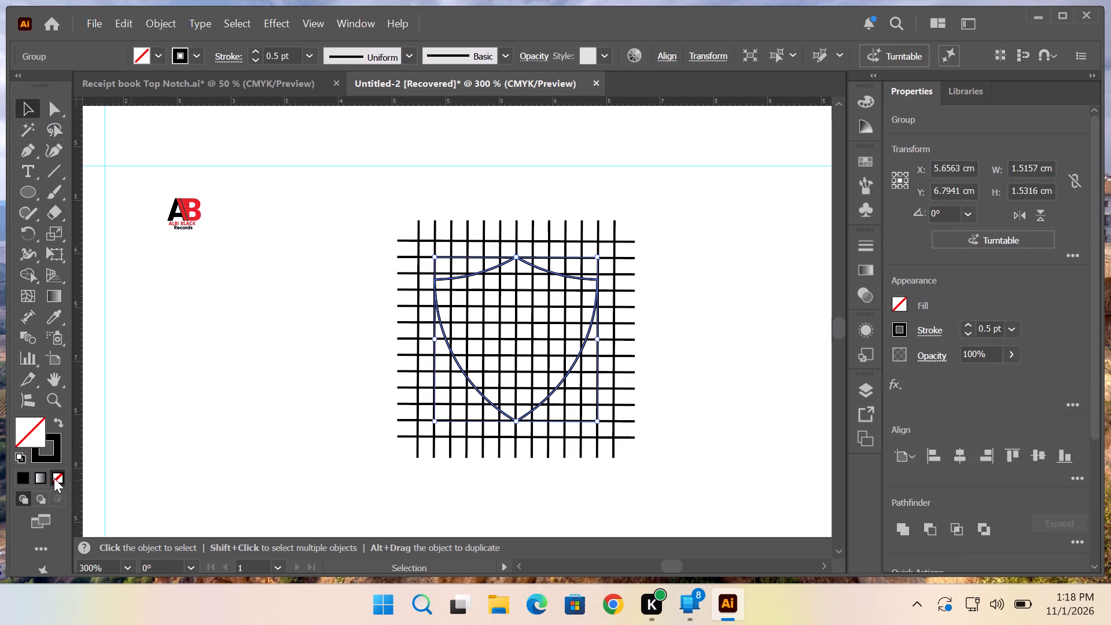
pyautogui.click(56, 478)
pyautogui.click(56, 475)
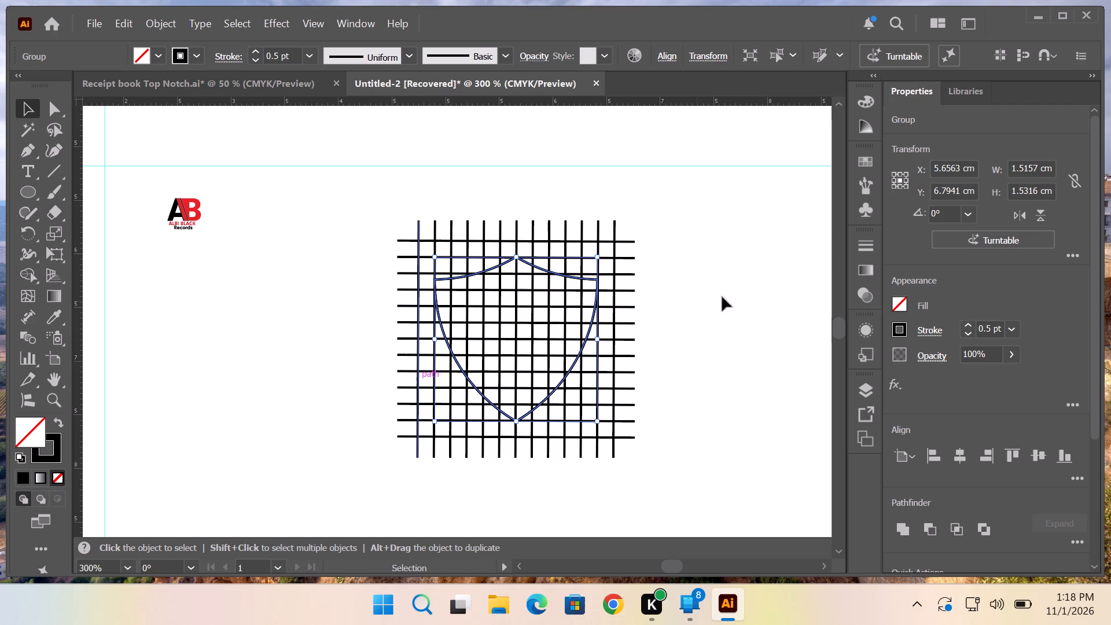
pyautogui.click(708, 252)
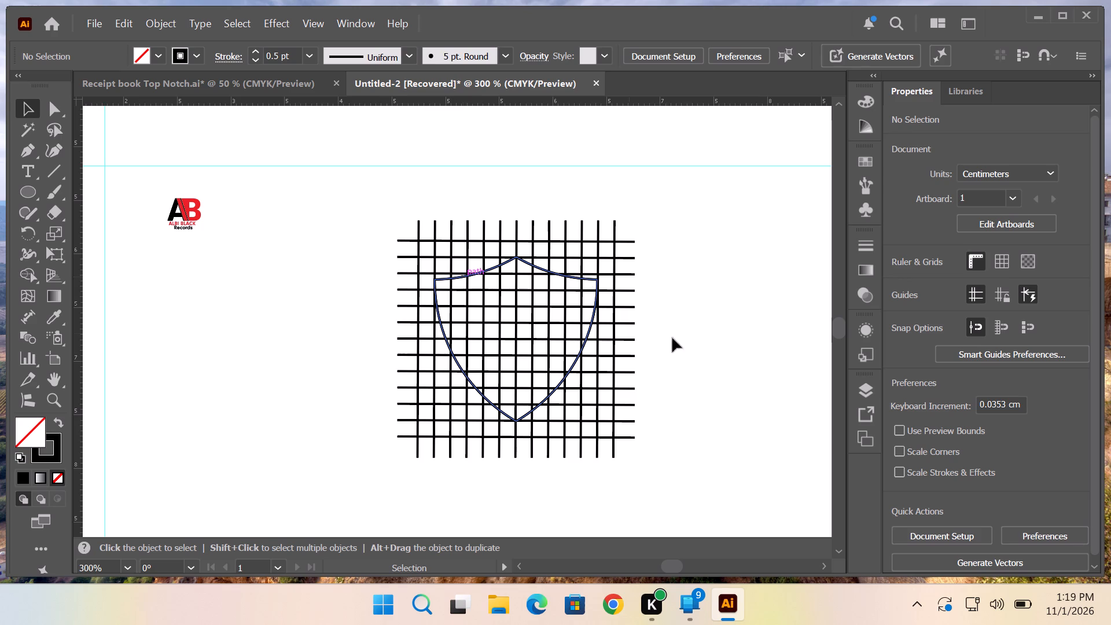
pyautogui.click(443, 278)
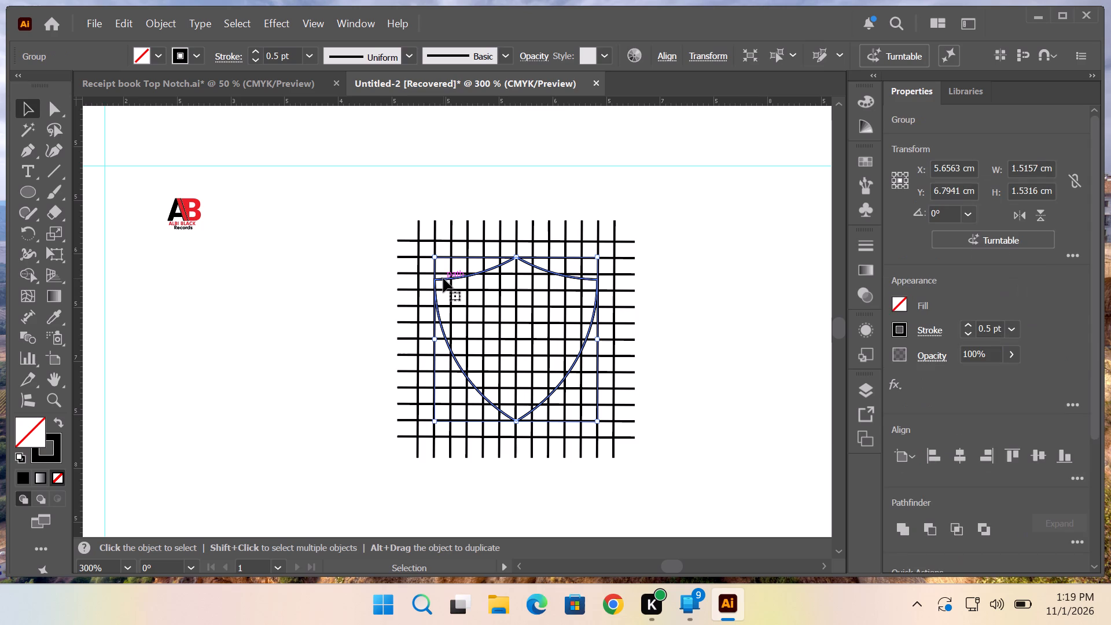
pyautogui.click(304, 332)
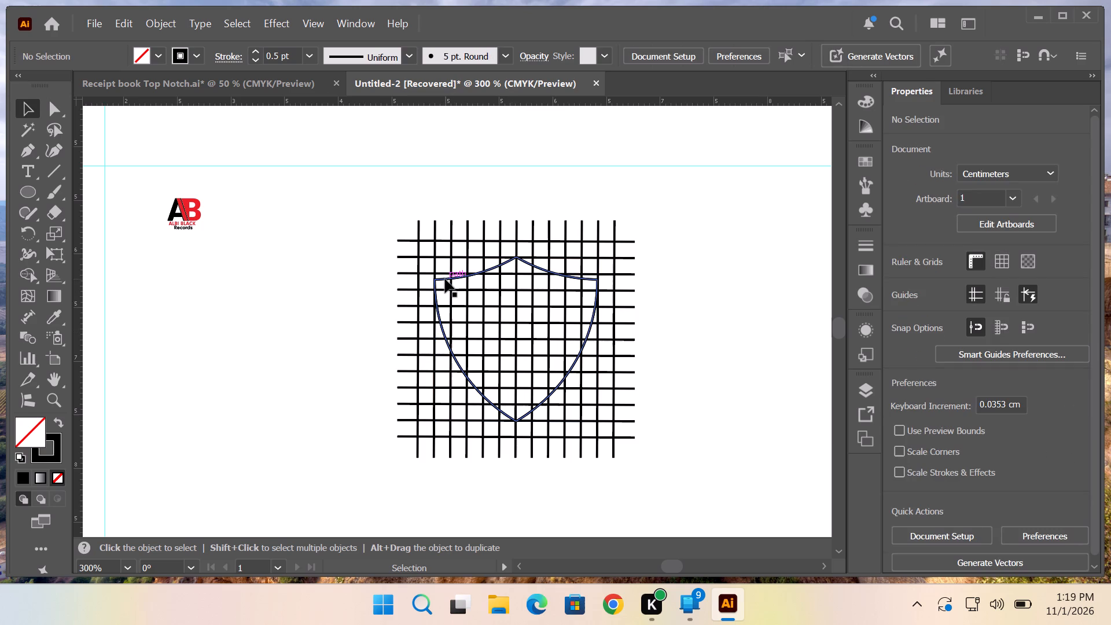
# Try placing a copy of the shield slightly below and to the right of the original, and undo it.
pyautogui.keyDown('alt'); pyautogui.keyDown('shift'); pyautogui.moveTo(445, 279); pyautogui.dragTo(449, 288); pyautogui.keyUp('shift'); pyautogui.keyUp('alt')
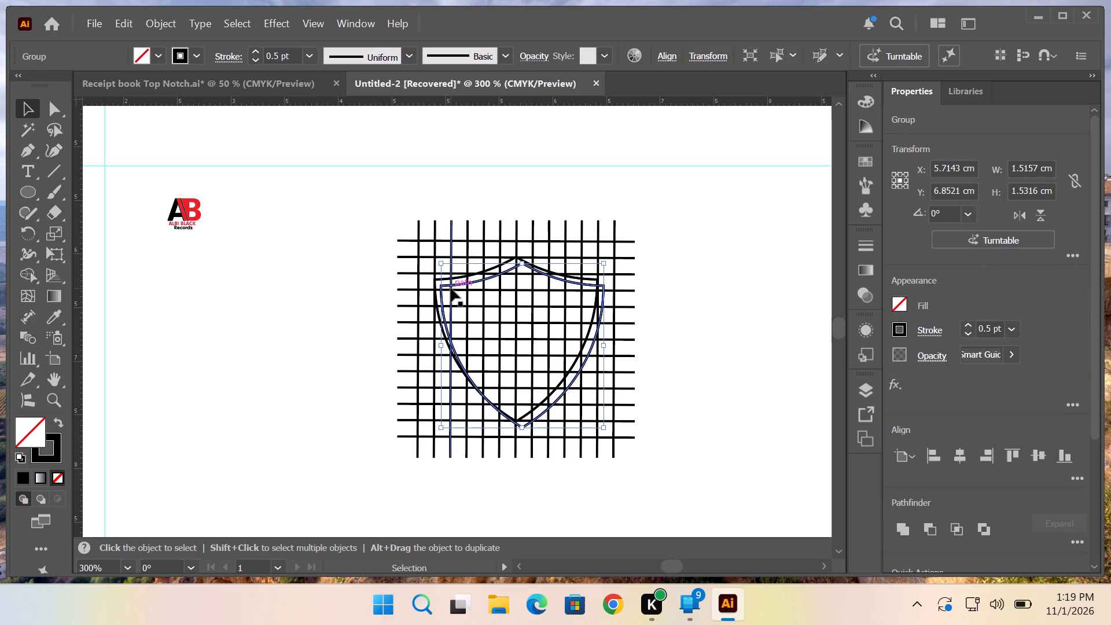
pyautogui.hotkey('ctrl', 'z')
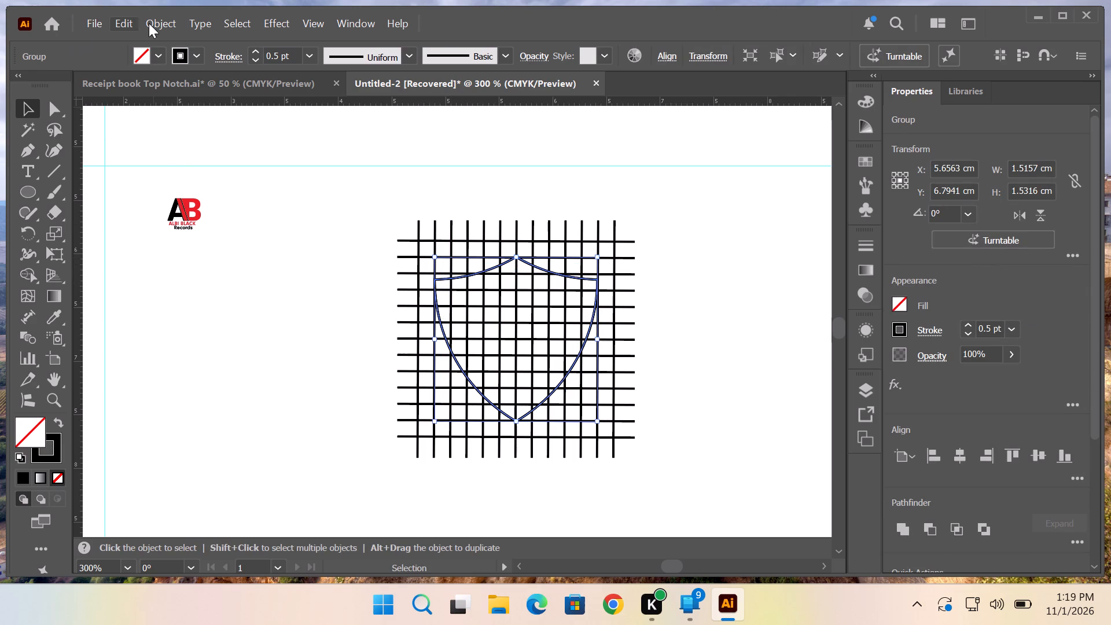
# Offset the shield's path outward by 0.1 cm with Miter joins and a miter limit of 4.
pyautogui.click(127, 23)
pyautogui.click(170, 24)
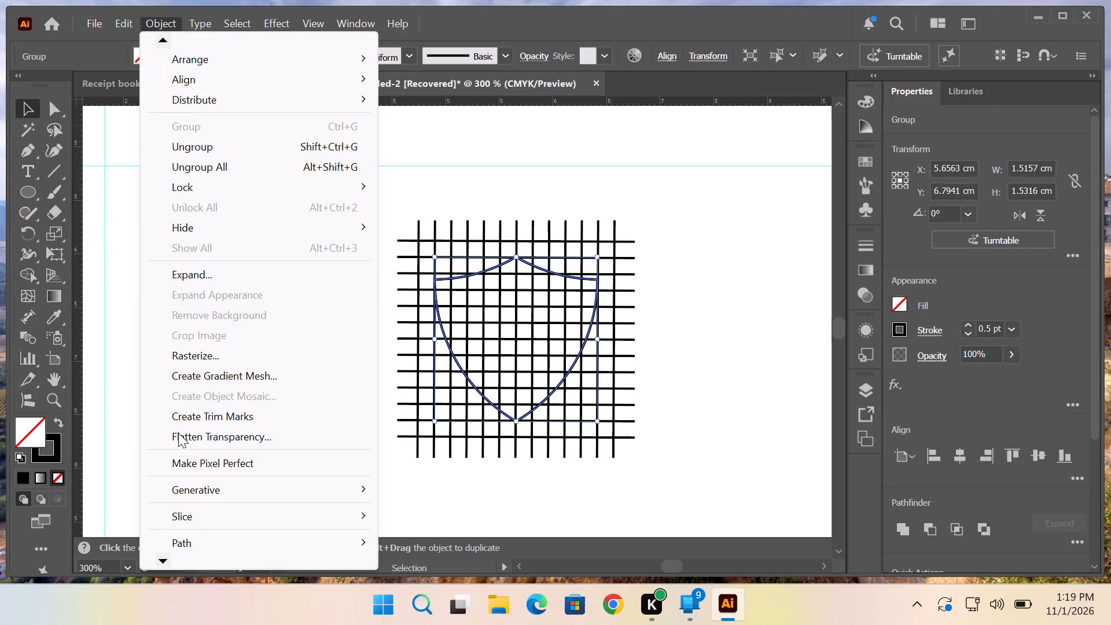
pyautogui.scroll(-3, 181, 520)
pyautogui.click(164, 561)
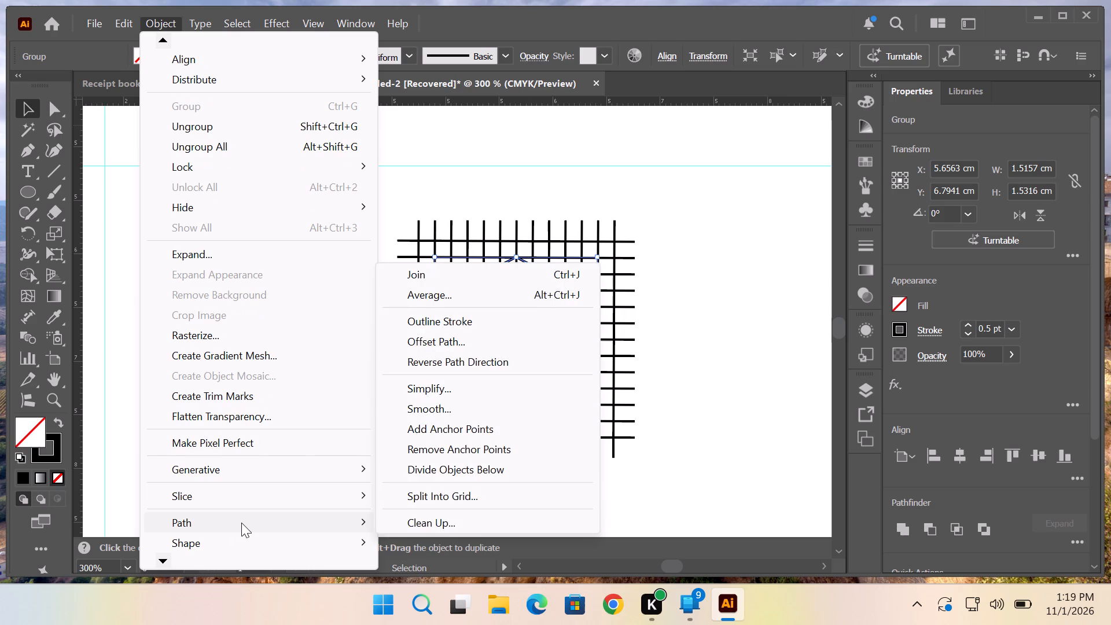
pyautogui.click(433, 343)
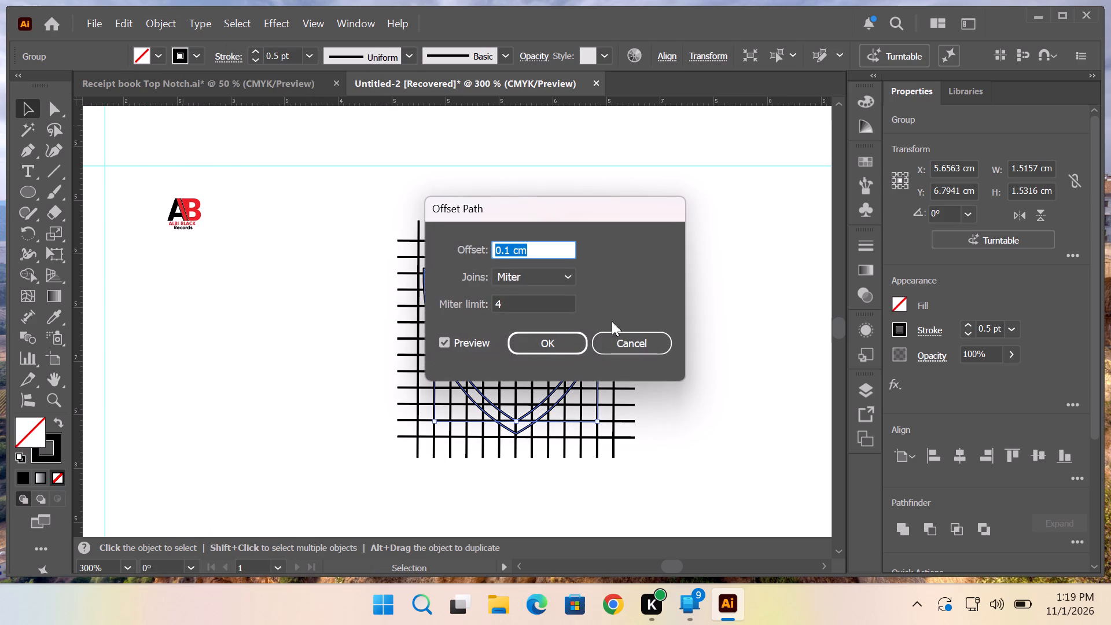
pyautogui.moveTo(581, 203); pyautogui.dragTo(237, 329)
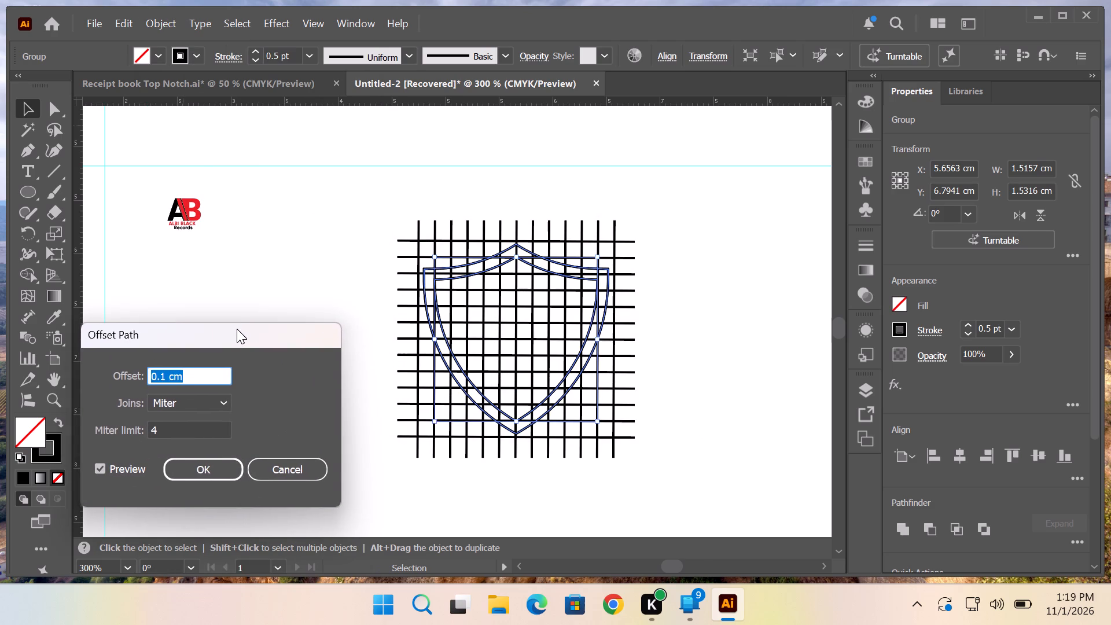
pyautogui.moveTo(237, 329); pyautogui.dragTo(250, 326)
pyautogui.click(200, 468)
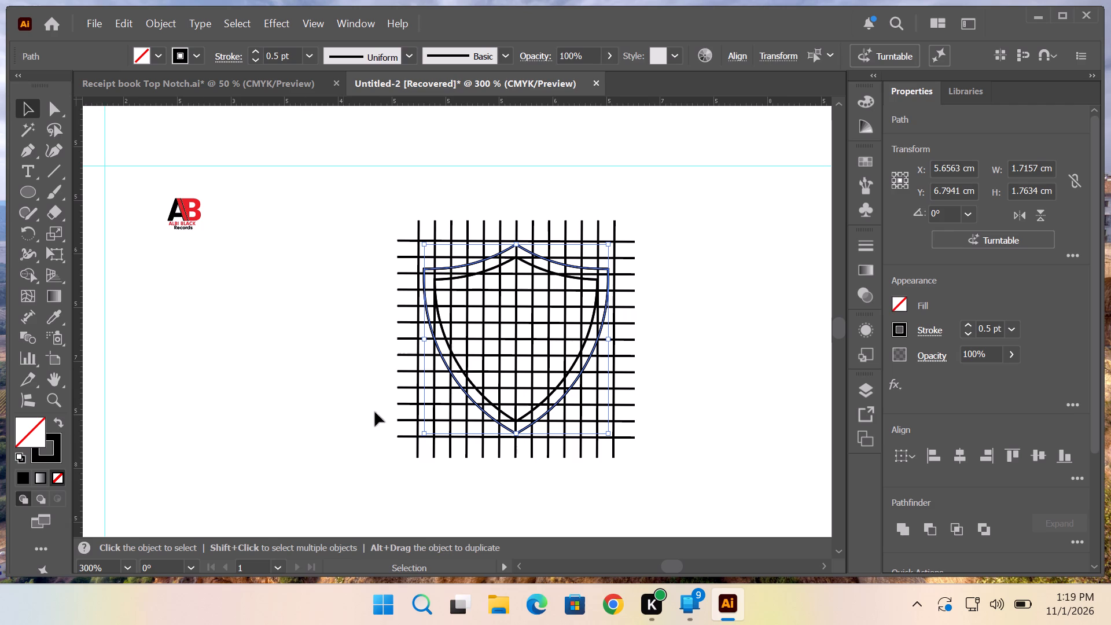
pyautogui.click(710, 288)
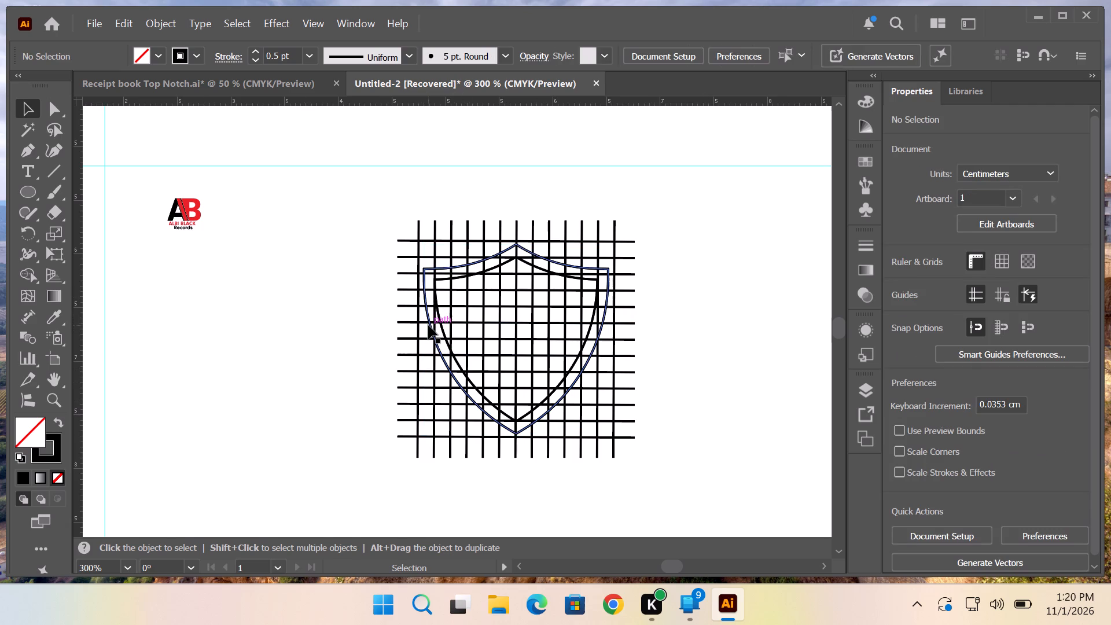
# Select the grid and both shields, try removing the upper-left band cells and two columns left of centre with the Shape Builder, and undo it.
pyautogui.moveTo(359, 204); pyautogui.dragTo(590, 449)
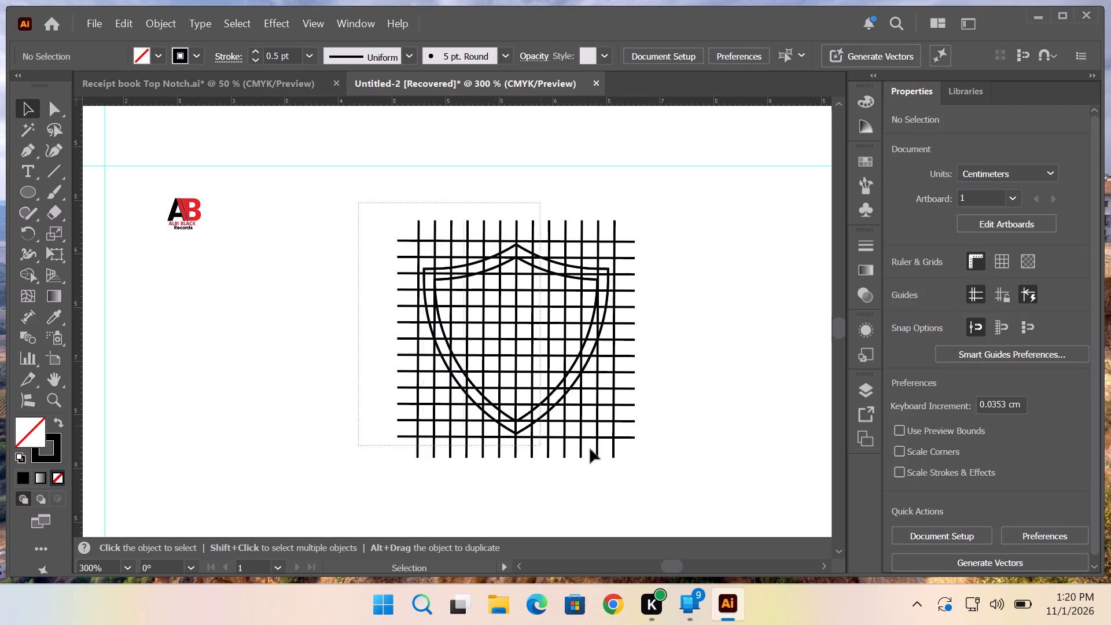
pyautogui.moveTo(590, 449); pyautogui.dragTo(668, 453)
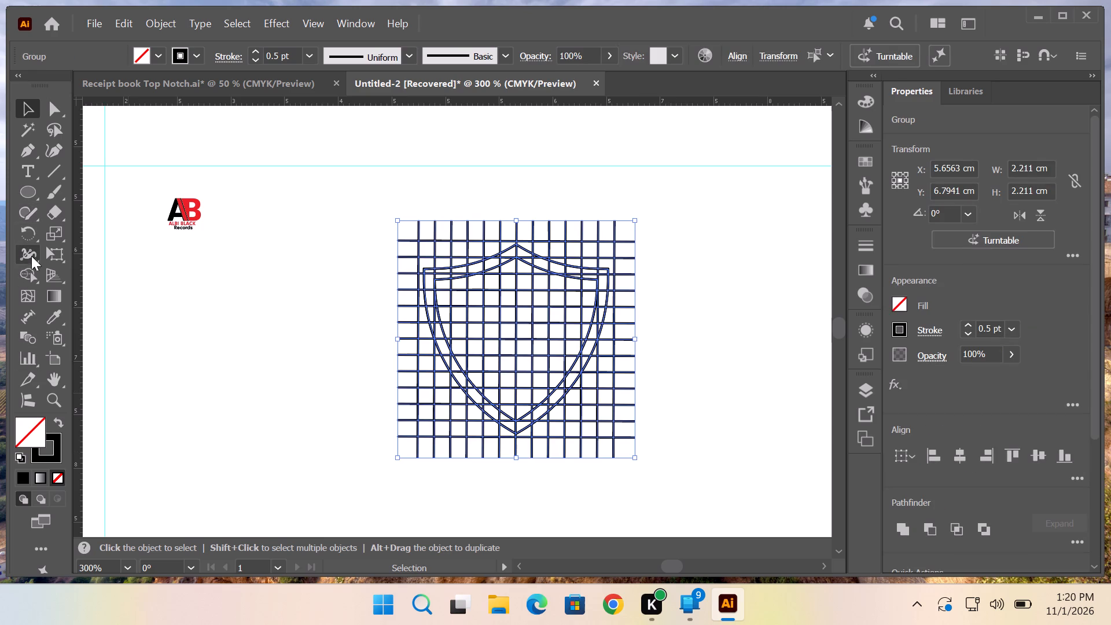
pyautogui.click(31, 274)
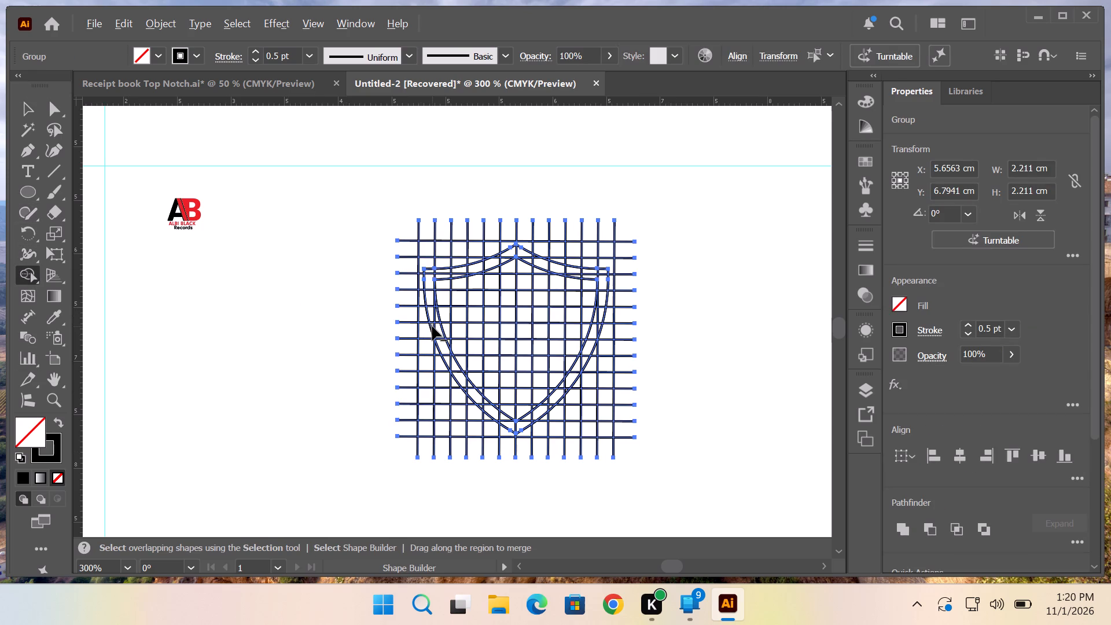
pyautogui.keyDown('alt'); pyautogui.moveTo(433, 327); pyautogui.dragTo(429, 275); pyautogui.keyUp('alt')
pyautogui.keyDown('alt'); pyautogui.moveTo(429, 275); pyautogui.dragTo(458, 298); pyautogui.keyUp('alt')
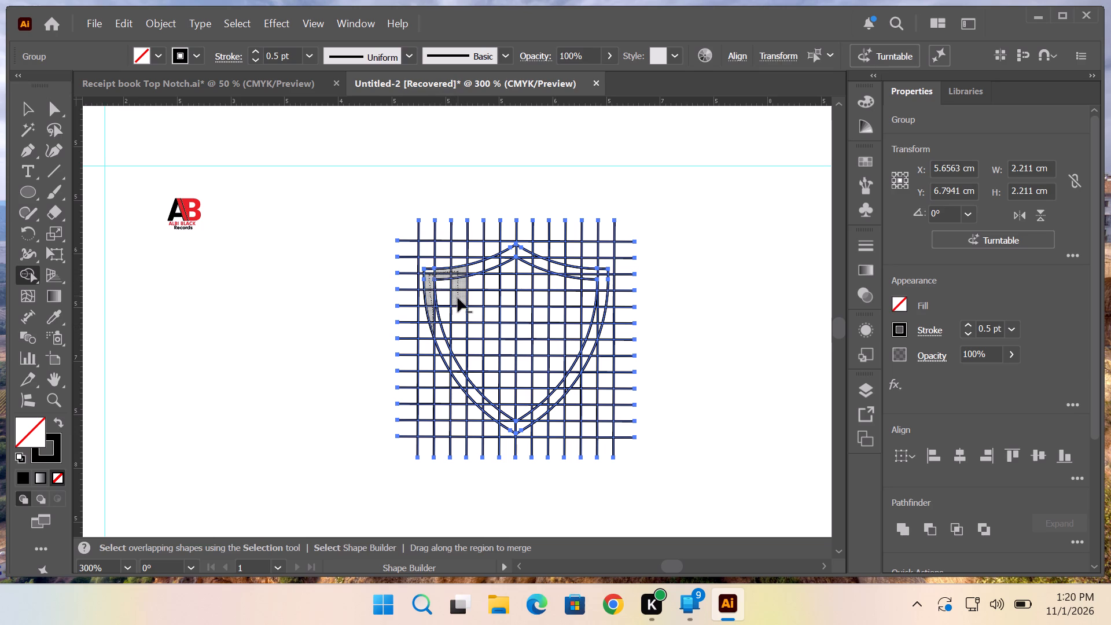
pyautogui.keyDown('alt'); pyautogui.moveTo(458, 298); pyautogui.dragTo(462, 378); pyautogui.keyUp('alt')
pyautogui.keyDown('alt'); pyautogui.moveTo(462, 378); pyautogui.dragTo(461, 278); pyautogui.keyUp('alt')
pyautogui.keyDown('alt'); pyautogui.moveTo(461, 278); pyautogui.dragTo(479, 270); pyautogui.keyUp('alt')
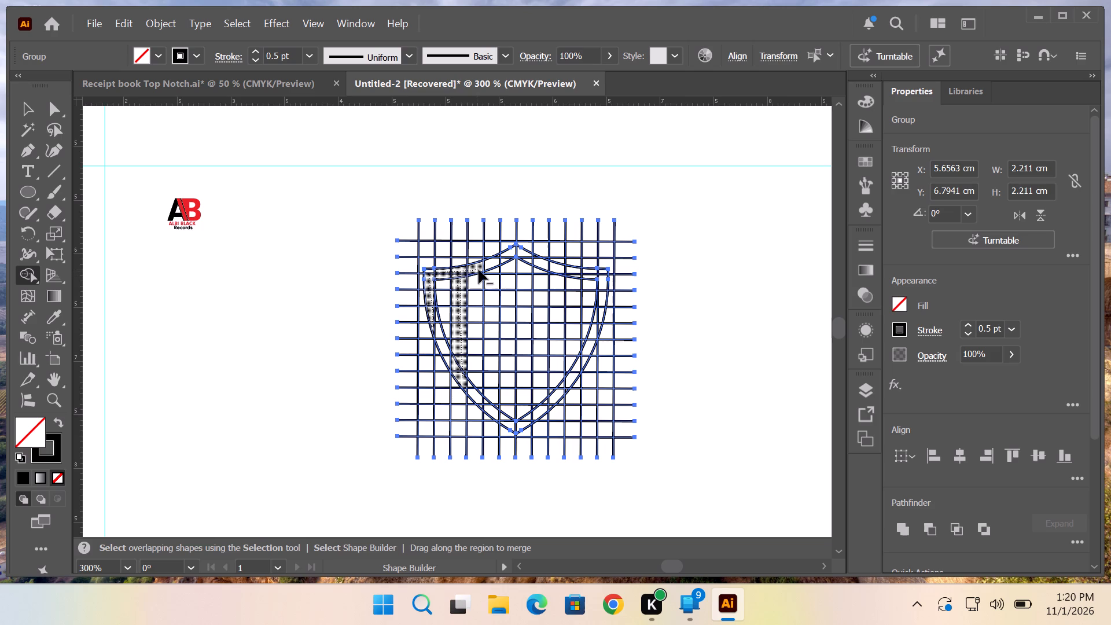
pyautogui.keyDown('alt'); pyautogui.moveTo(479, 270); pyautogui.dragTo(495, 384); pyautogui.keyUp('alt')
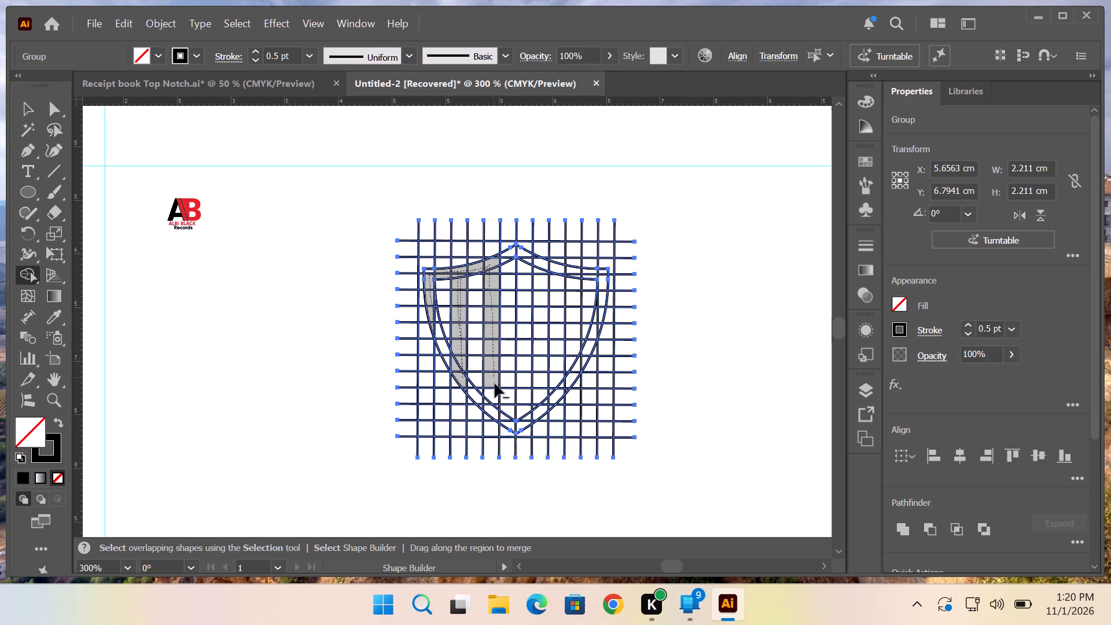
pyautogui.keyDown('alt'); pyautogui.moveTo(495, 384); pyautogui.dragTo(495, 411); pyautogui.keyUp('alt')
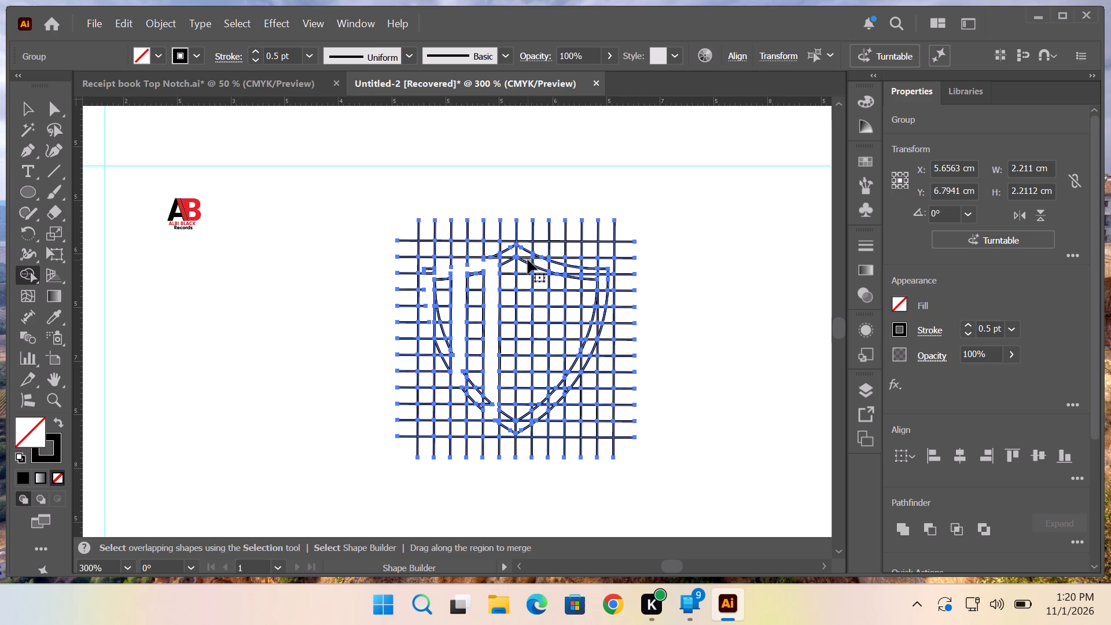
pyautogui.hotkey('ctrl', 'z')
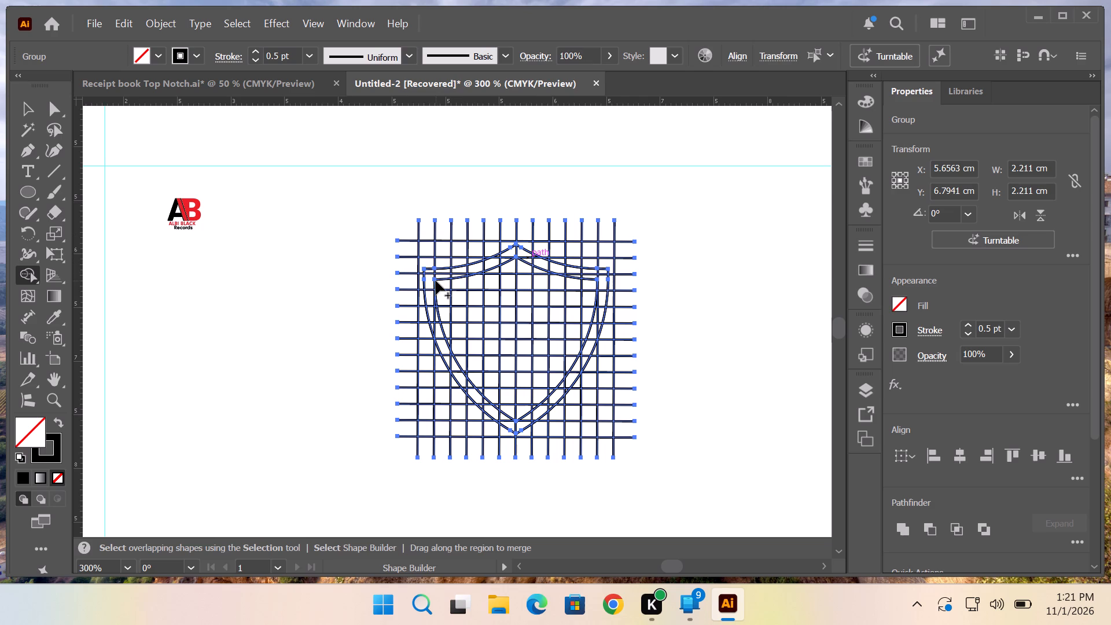
# Set the fill colour to bright red for the Shape Builder regions of the shield and grid.
pyautogui.click(24, 435)
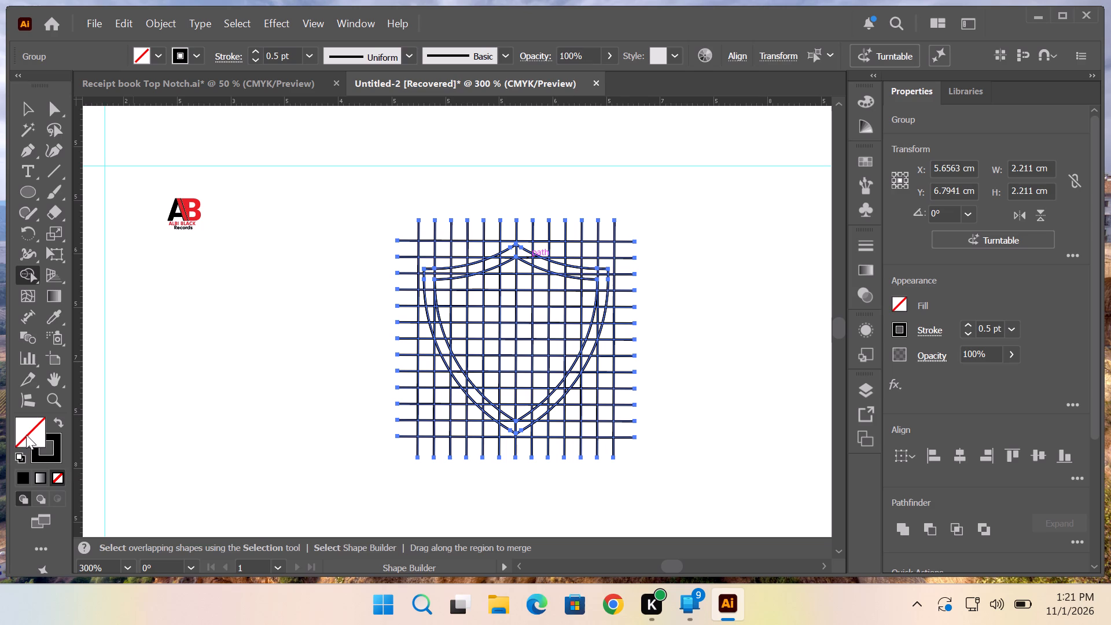
pyautogui.click(41, 440)
pyautogui.doubleClick(38, 431)
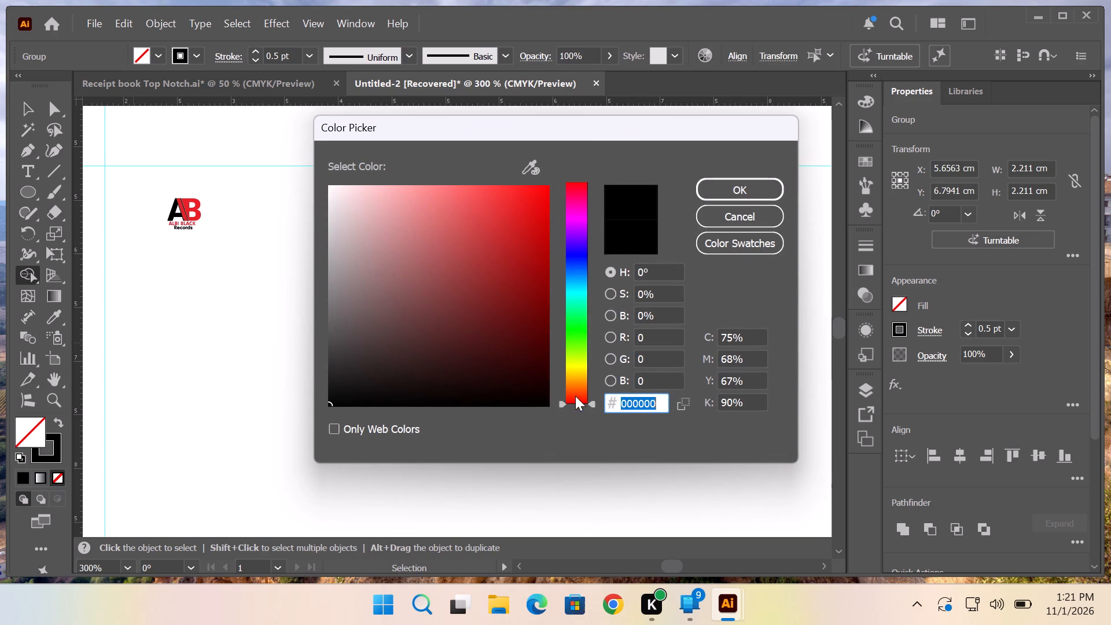
pyautogui.click(575, 396)
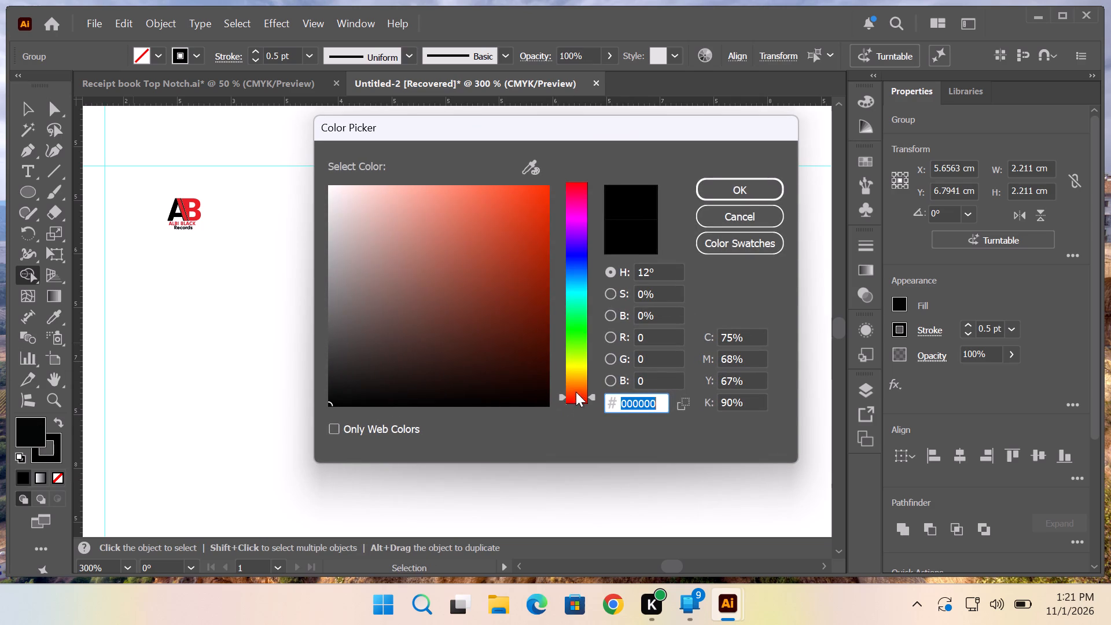
pyautogui.moveTo(576, 389); pyautogui.dragTo(576, 413)
pyautogui.click(538, 189)
pyautogui.click(727, 182)
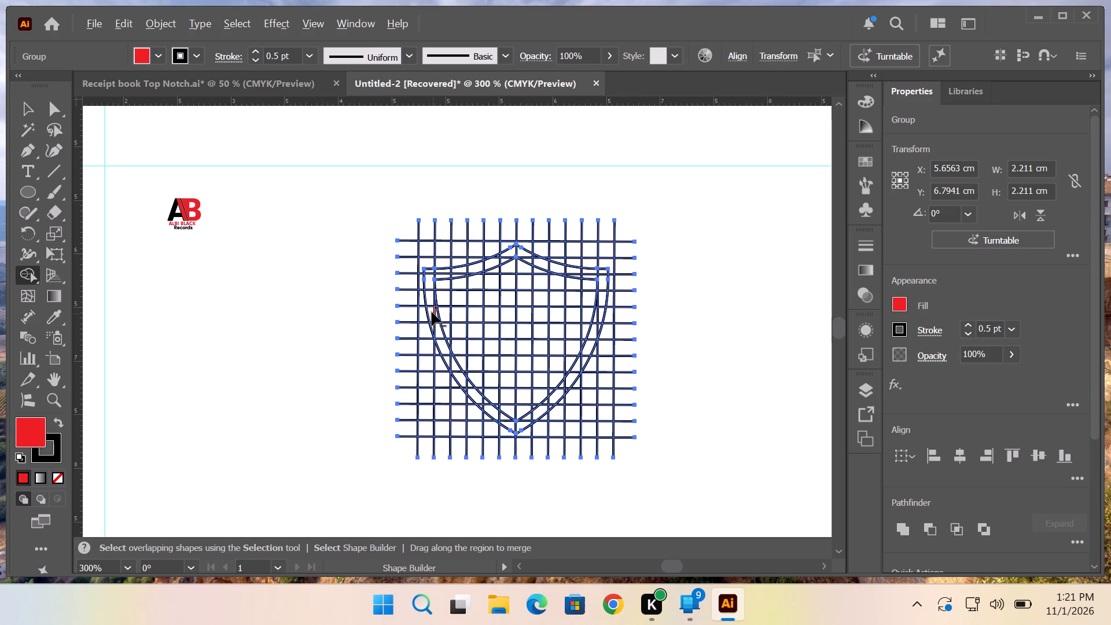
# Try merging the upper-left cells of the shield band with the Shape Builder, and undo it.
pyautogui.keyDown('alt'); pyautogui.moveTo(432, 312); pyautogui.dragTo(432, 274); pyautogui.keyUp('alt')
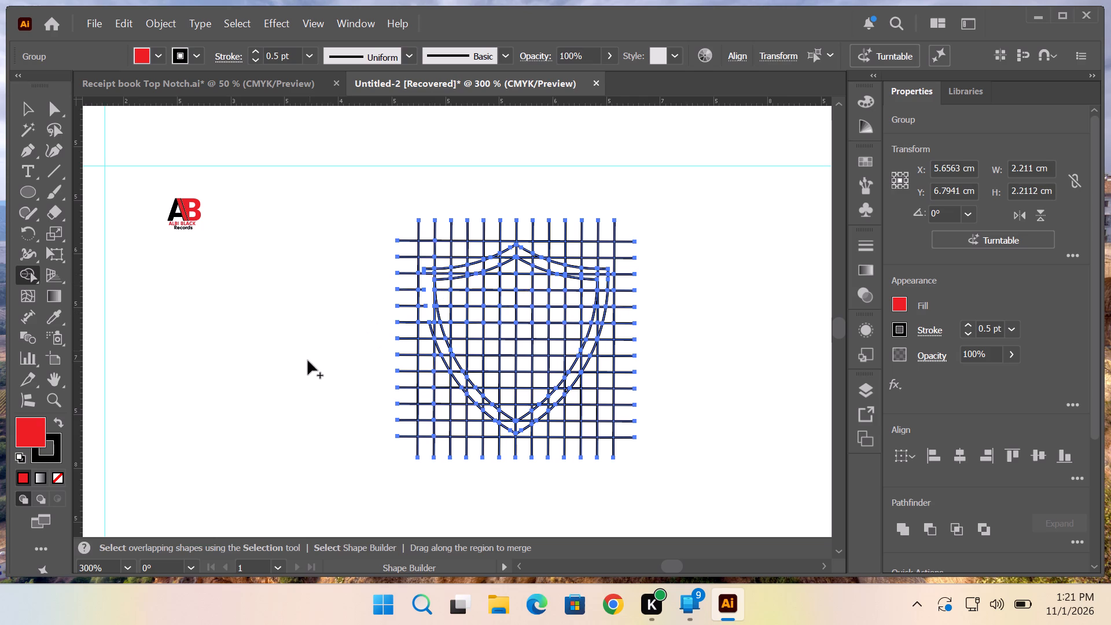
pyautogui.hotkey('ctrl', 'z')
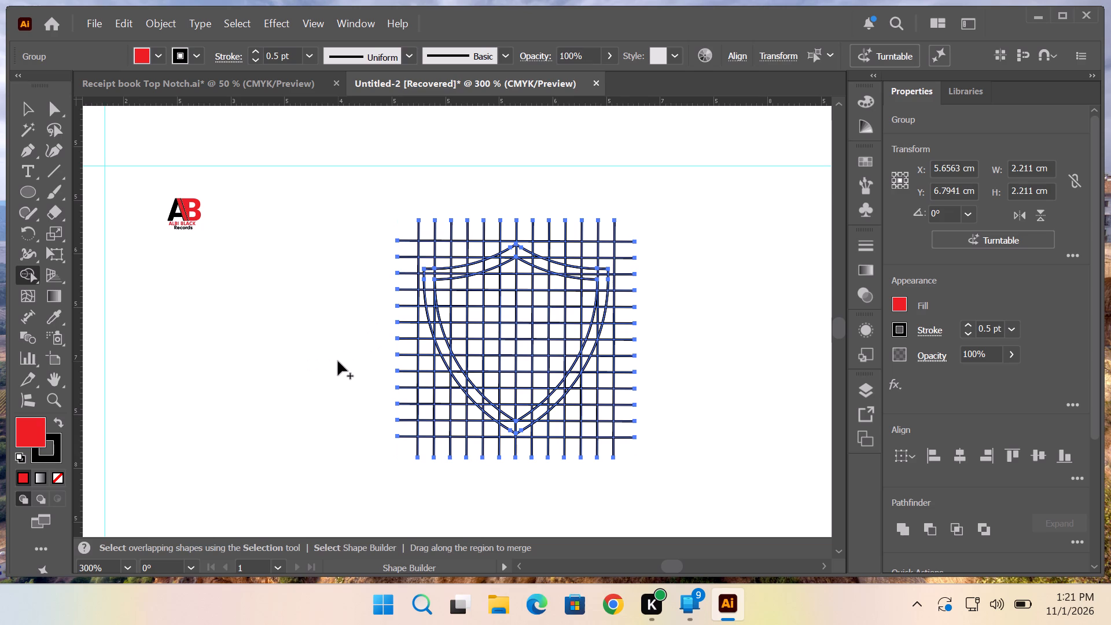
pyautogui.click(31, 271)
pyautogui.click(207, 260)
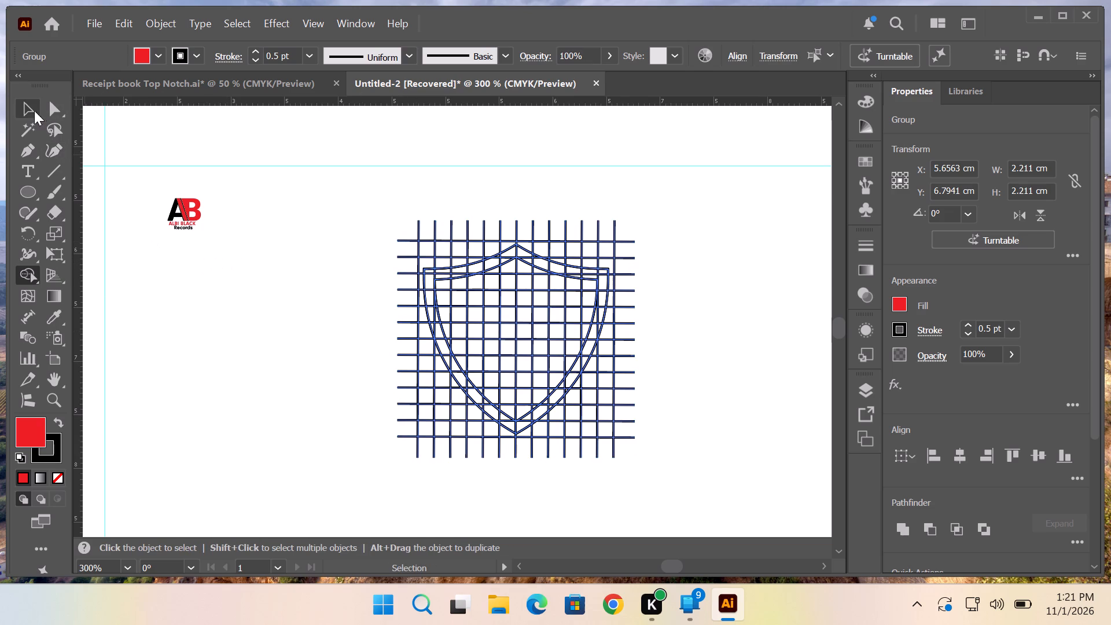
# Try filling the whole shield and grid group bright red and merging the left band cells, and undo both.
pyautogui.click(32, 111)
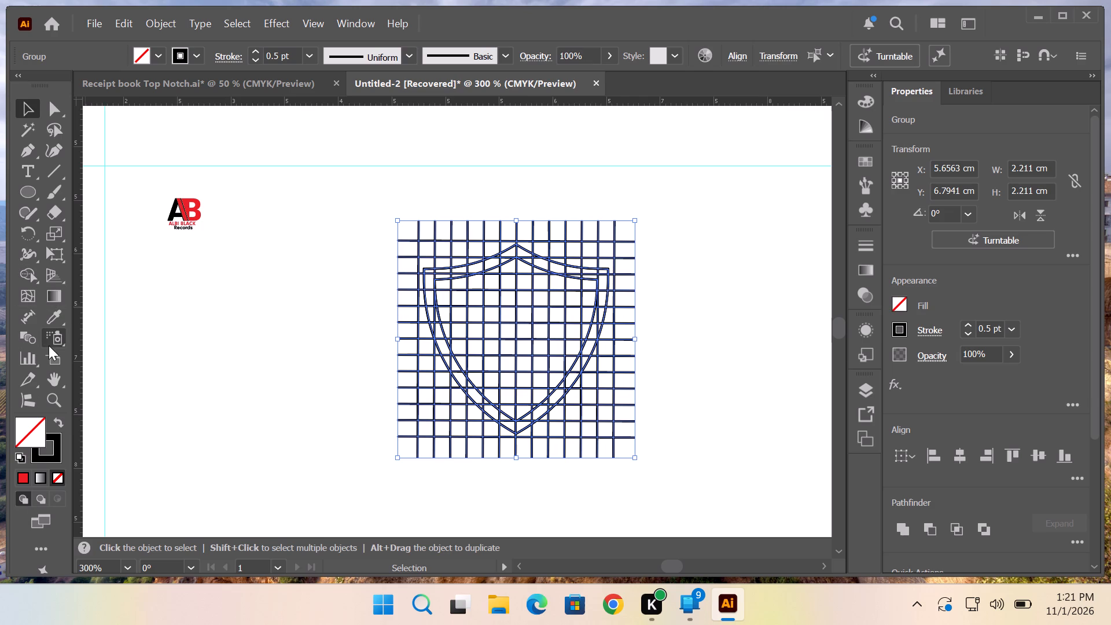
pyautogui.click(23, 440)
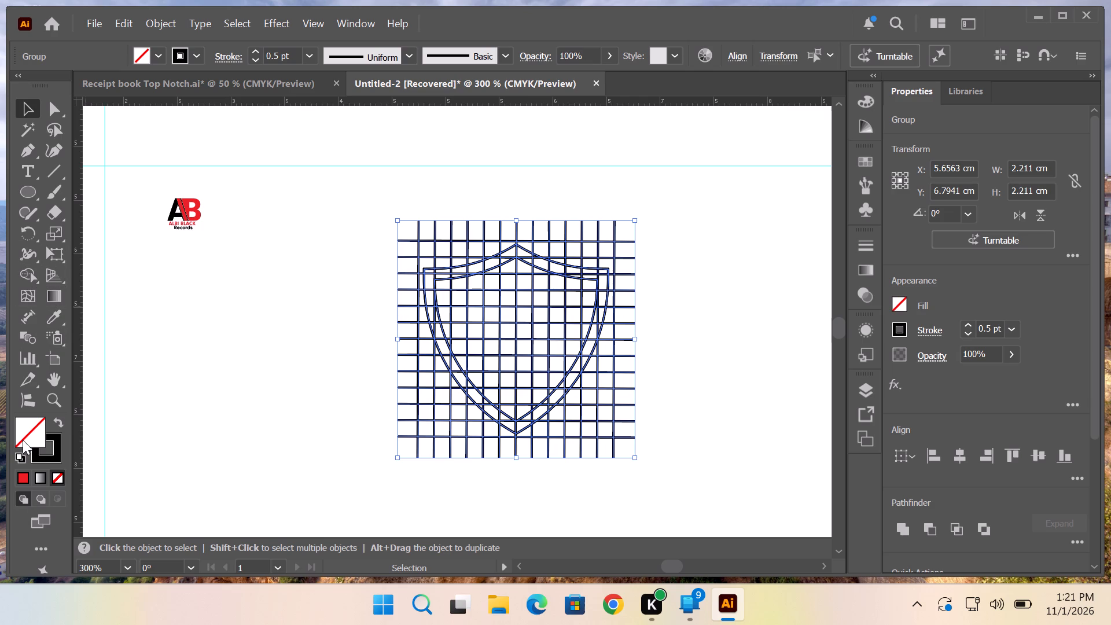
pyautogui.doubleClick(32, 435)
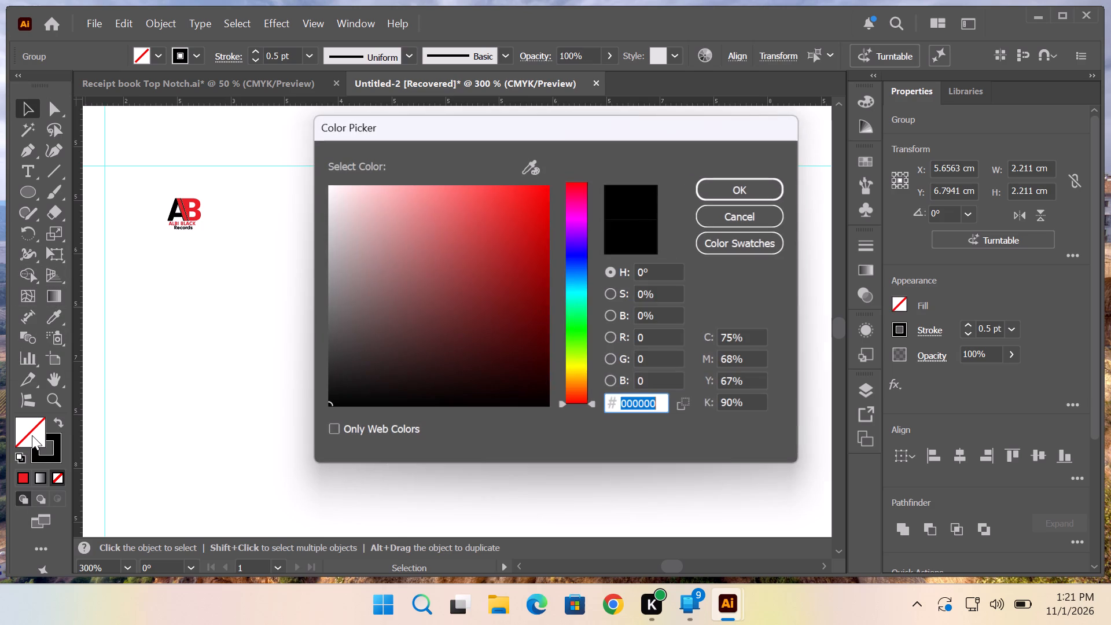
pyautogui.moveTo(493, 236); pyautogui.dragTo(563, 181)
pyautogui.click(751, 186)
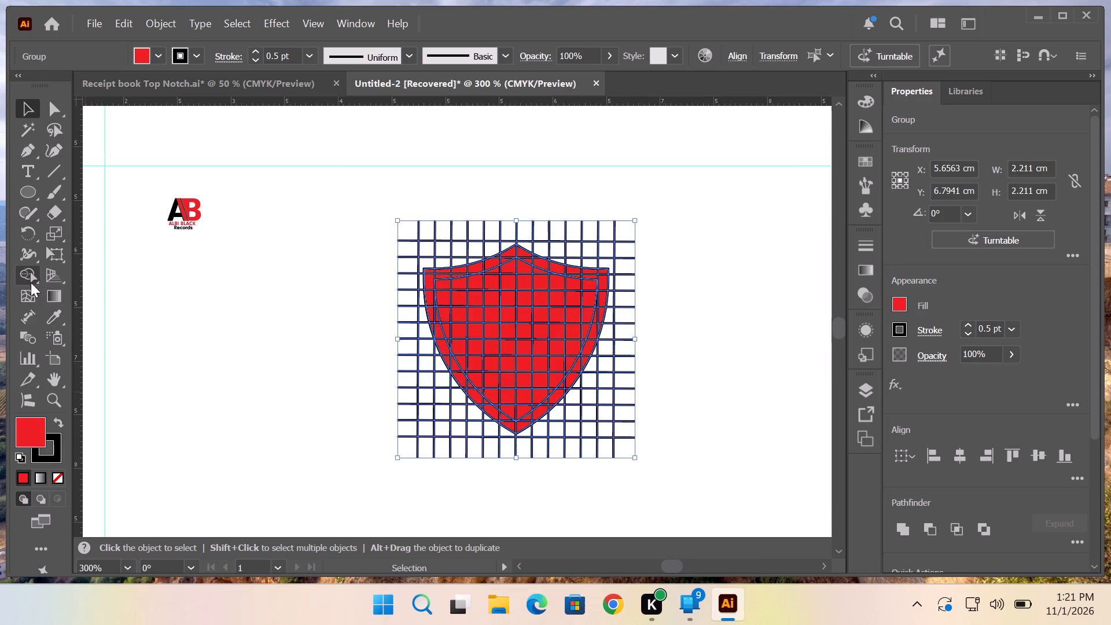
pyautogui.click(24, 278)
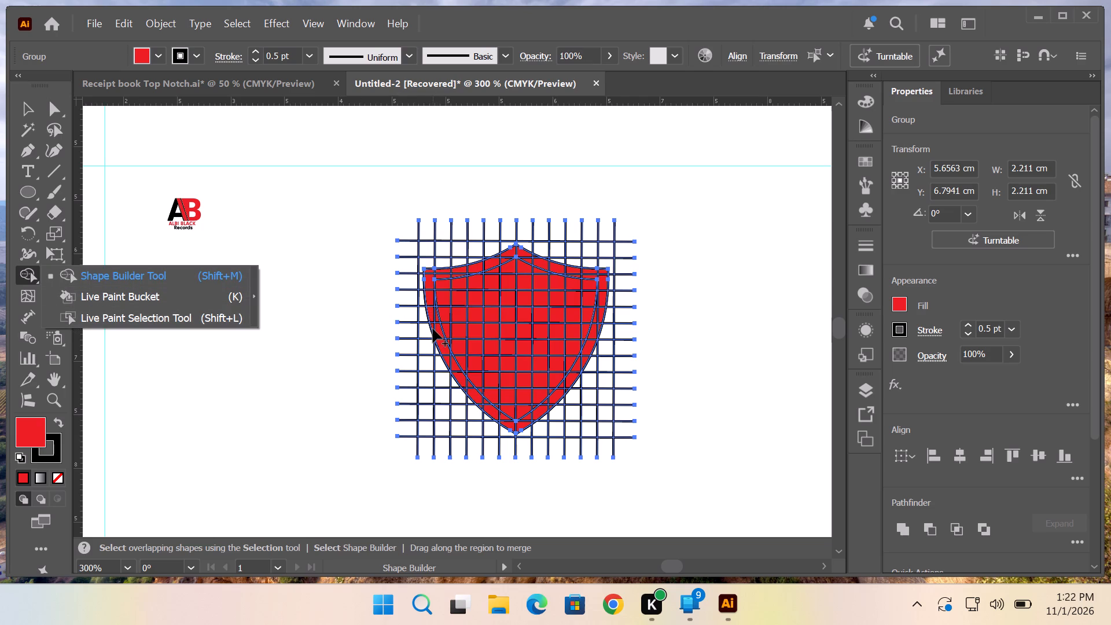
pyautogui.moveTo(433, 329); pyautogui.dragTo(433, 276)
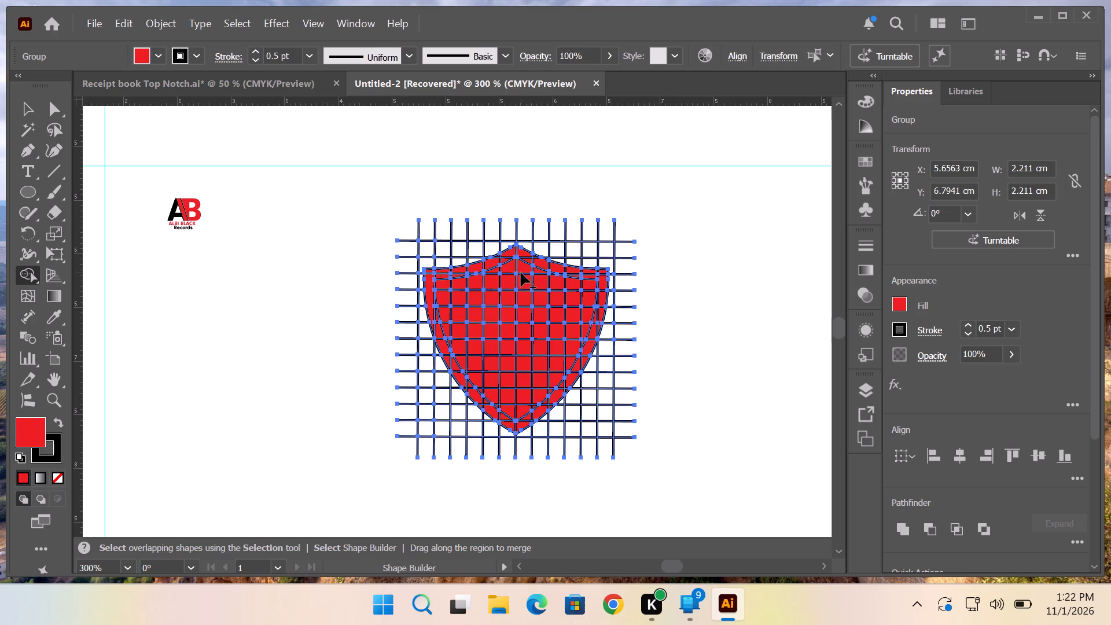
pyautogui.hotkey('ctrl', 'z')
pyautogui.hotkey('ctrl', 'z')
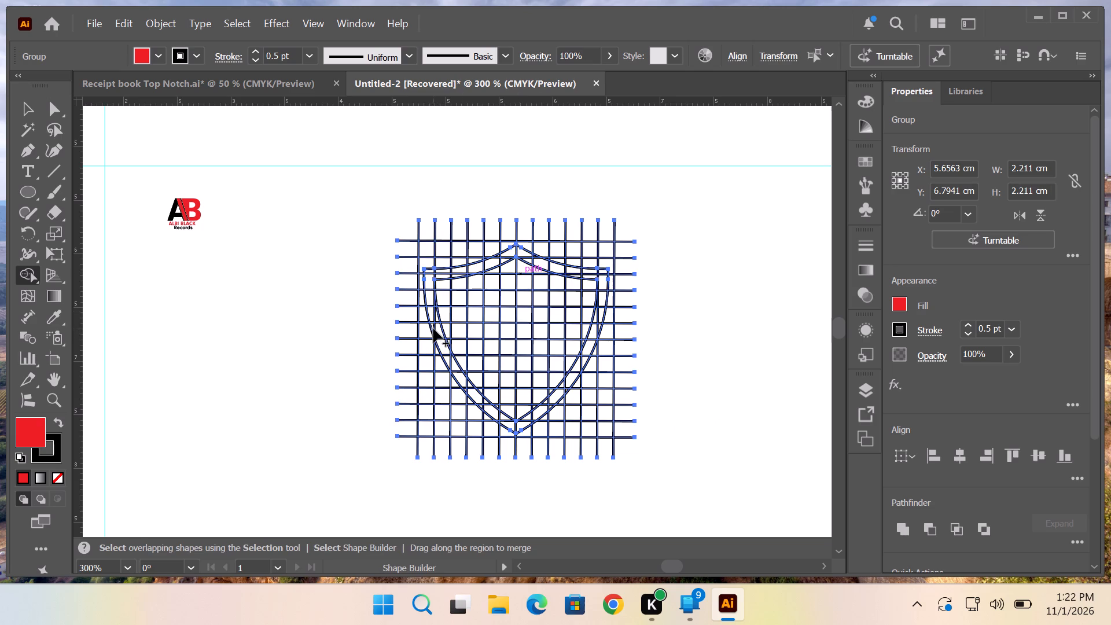
# With the Shape Builder, merge the upper-left side band, the adjoining top band and the third column from the left, down through the lower band, in red.
pyautogui.moveTo(433, 329); pyautogui.dragTo(433, 276)
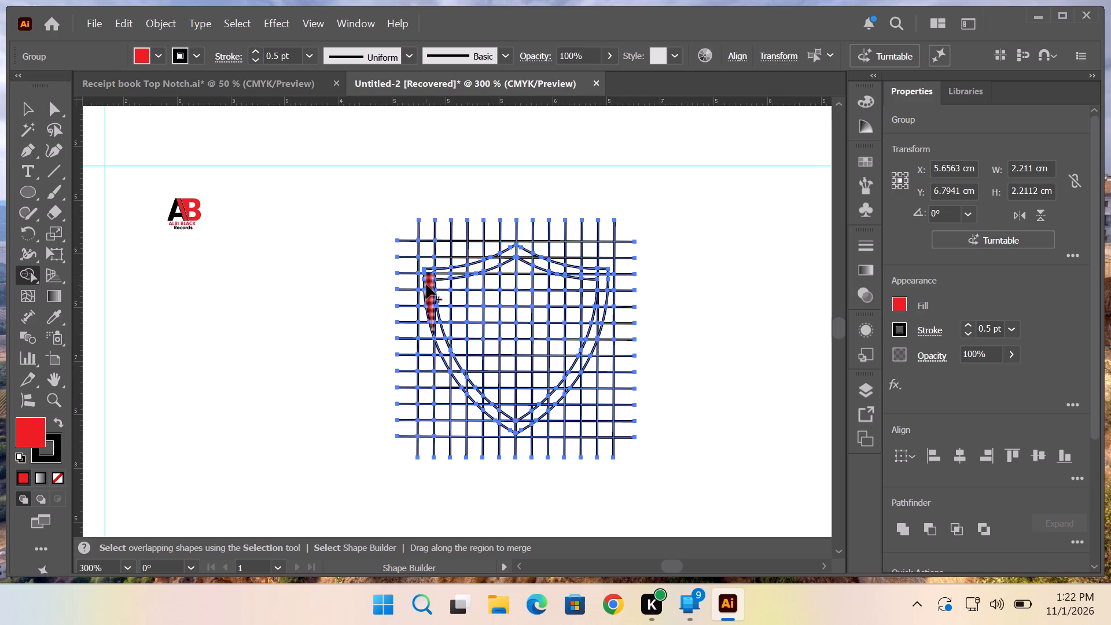
pyautogui.click(429, 278)
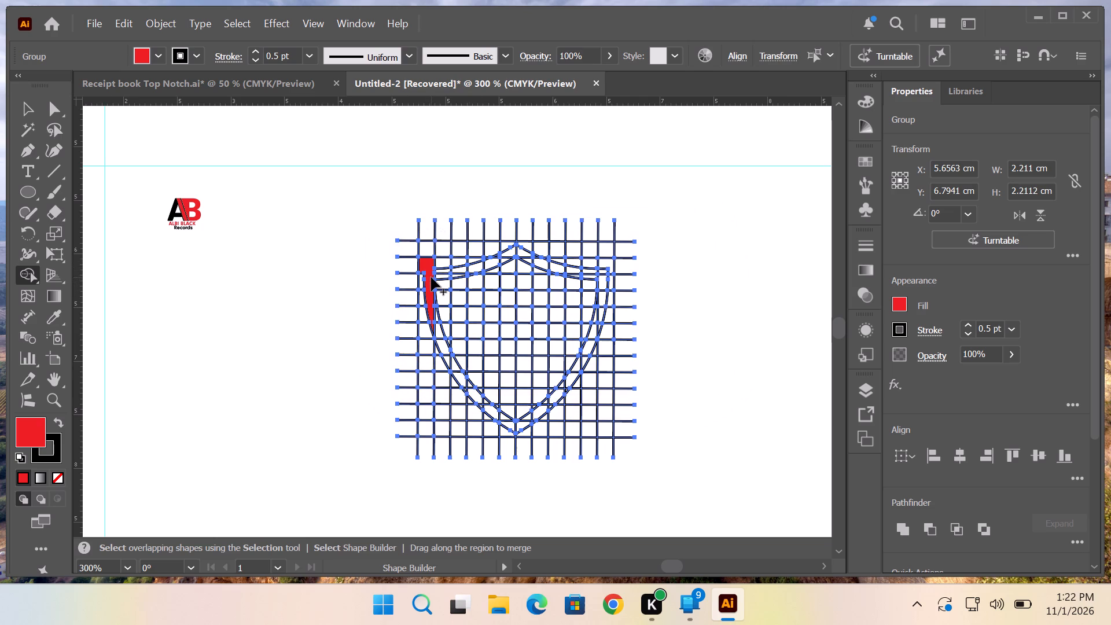
pyautogui.hotkey('ctrl', 'z')
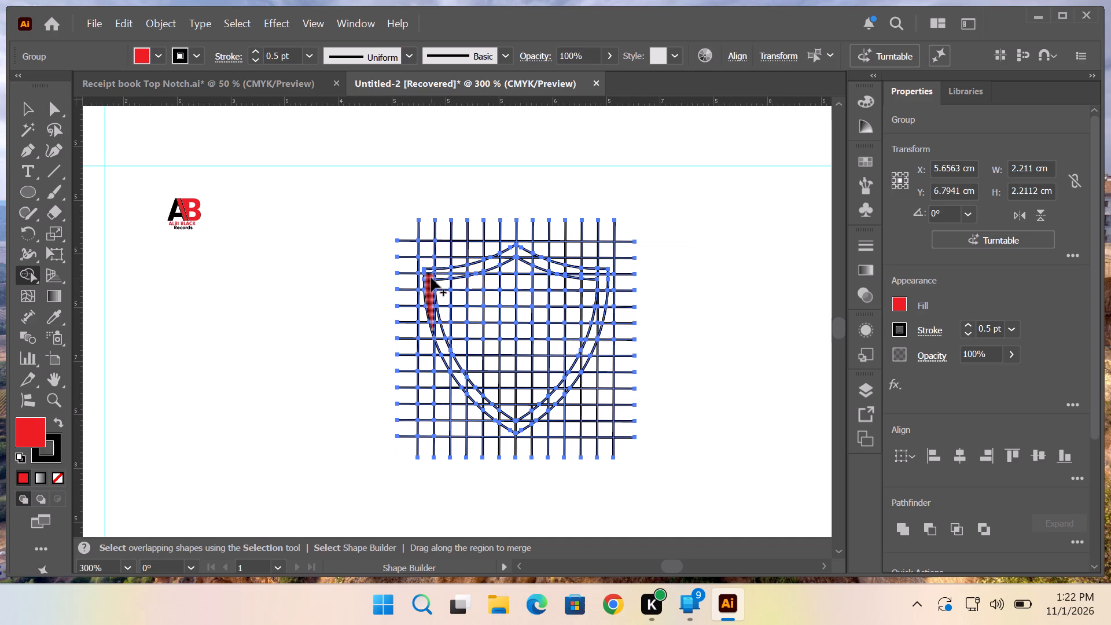
pyautogui.moveTo(431, 278); pyautogui.dragTo(432, 272)
pyautogui.moveTo(432, 272); pyautogui.dragTo(444, 273)
pyautogui.moveTo(444, 273); pyautogui.dragTo(458, 297)
pyautogui.moveTo(458, 297); pyautogui.dragTo(461, 373)
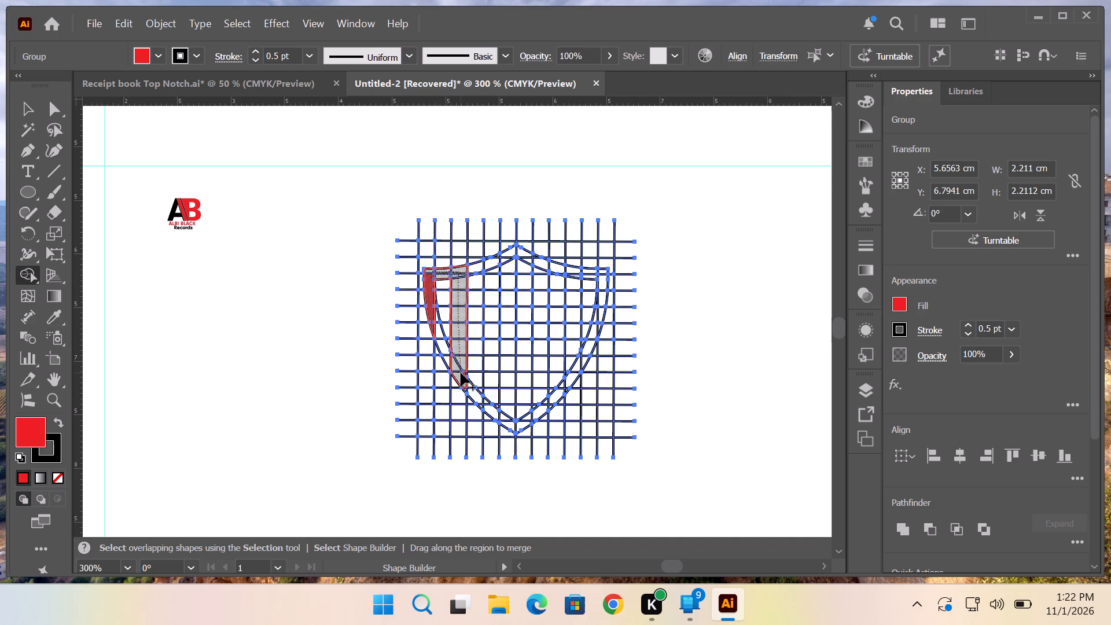
pyautogui.moveTo(461, 373); pyautogui.dragTo(465, 389)
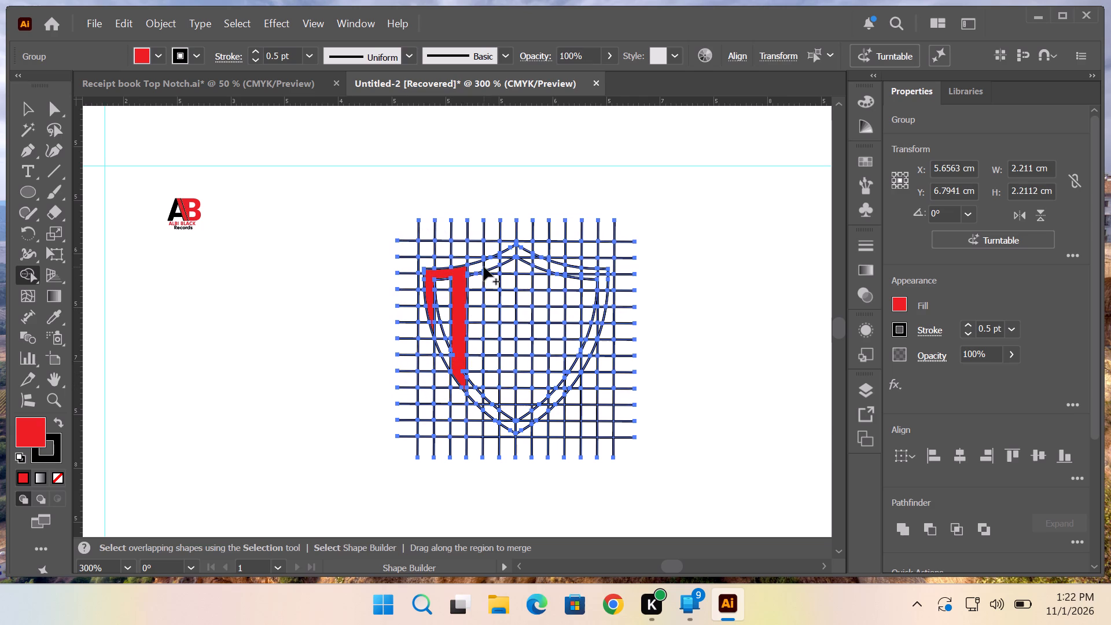
# Extend the red shape along the top band and down the second column left of centre, including the small leftover cells at its foot.
pyautogui.moveTo(466, 269); pyautogui.dragTo(494, 264)
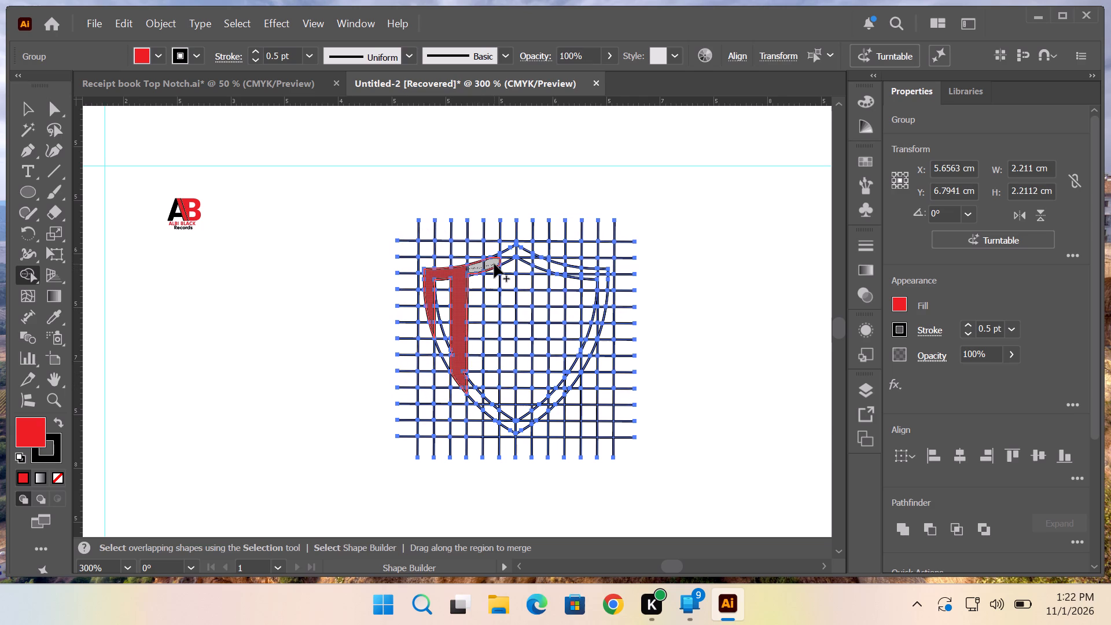
pyautogui.moveTo(494, 264); pyautogui.dragTo(498, 404)
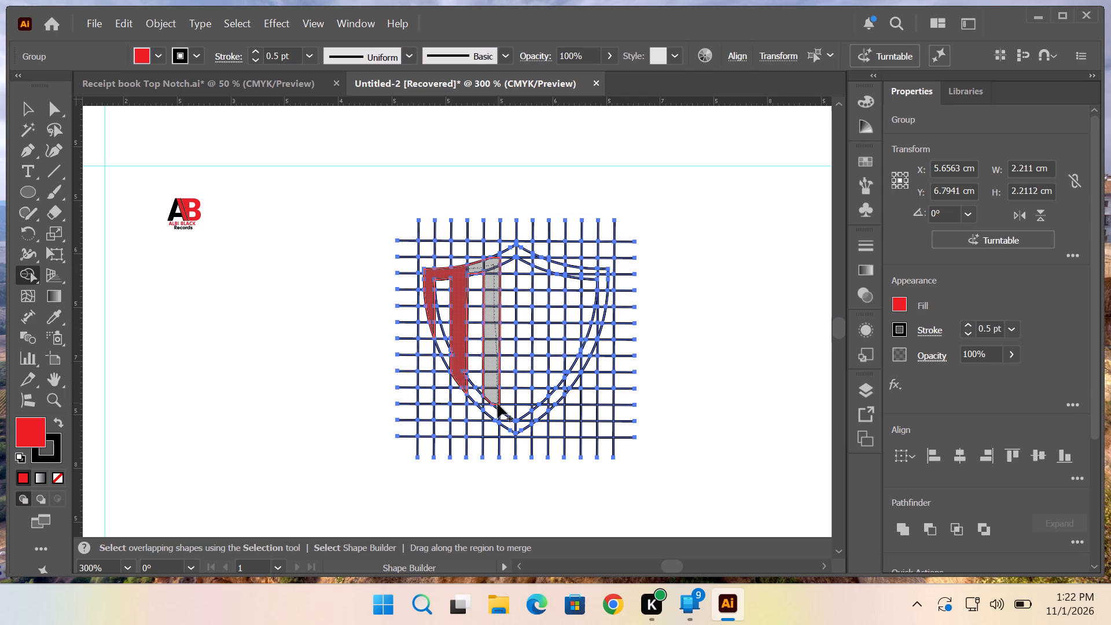
pyautogui.moveTo(498, 404); pyautogui.dragTo(498, 412)
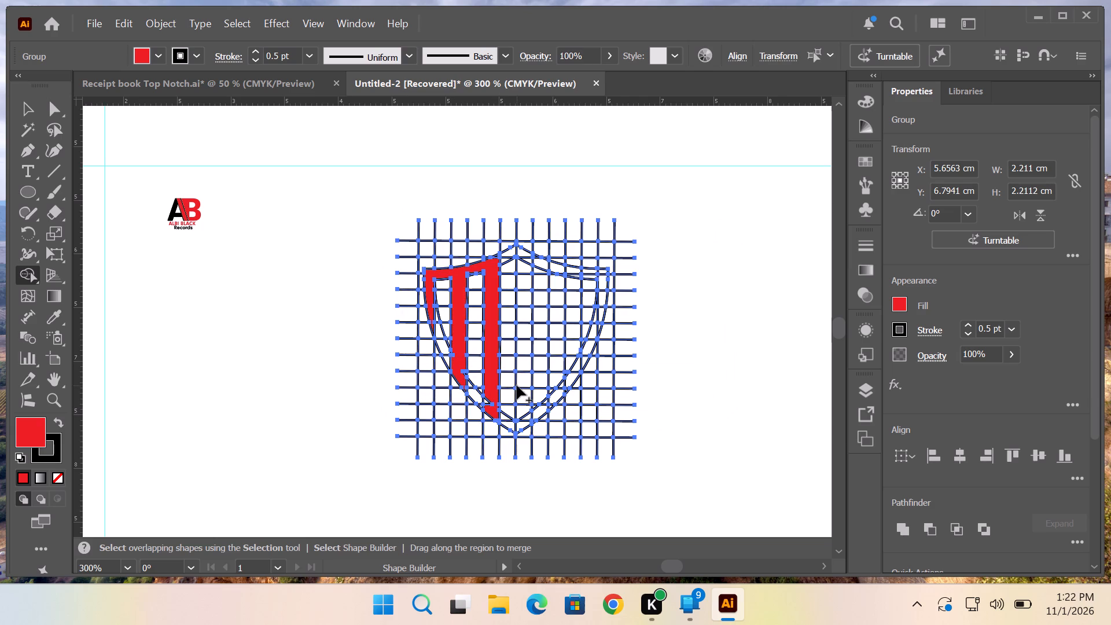
pyautogui.click(486, 401)
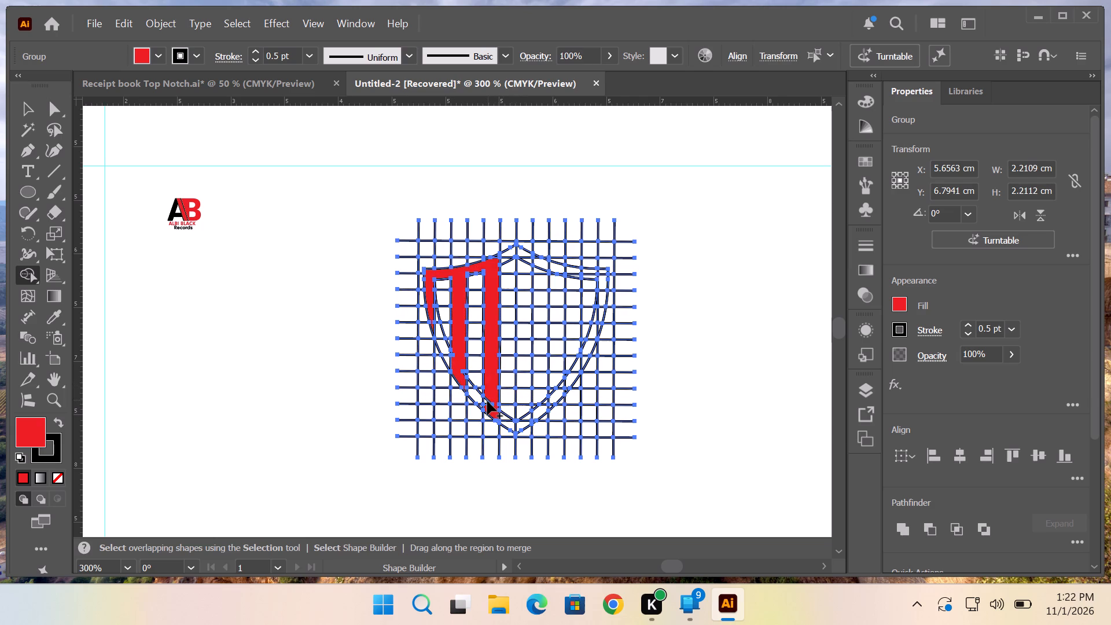
pyautogui.click(487, 401)
pyautogui.moveTo(493, 386); pyautogui.dragTo(489, 405)
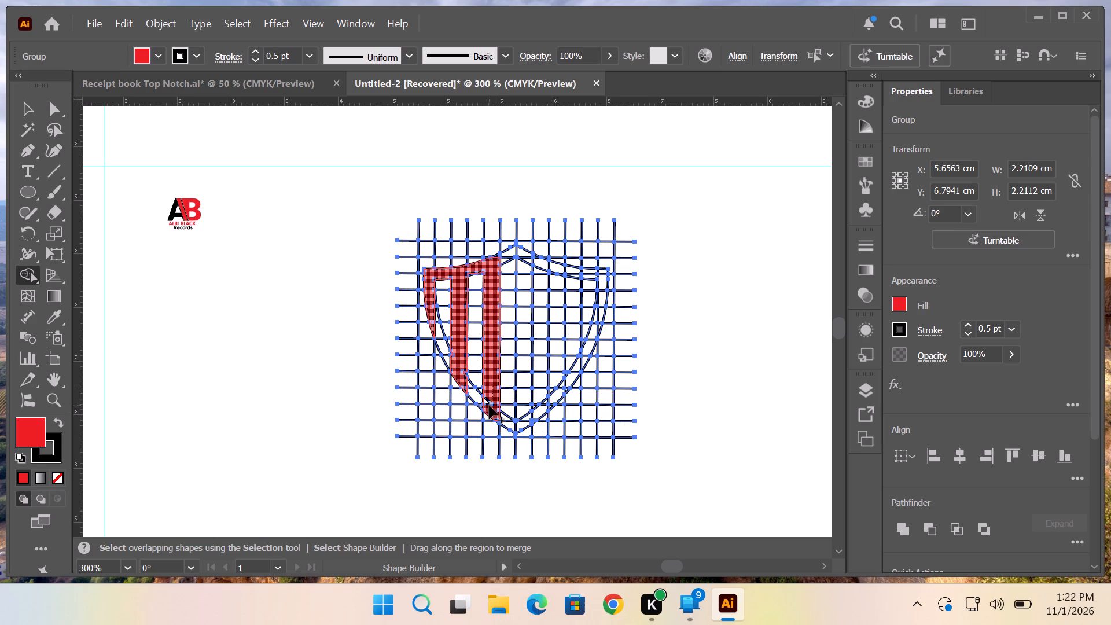
pyautogui.moveTo(489, 405); pyautogui.dragTo(488, 400)
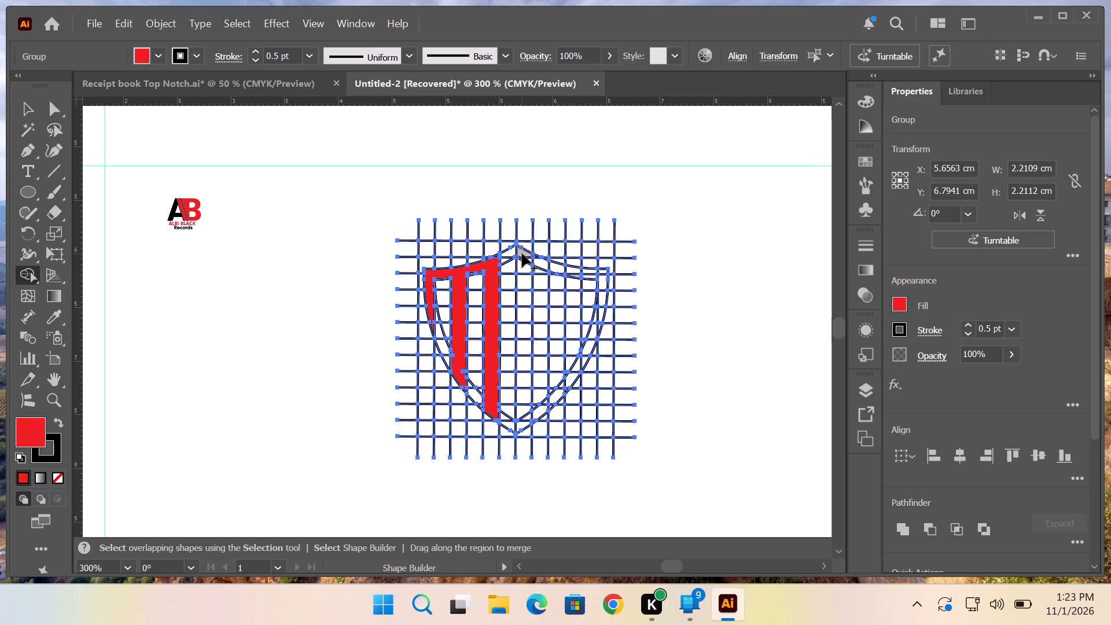
# Merge a stepped red shape right of centre: down from the tip, across to the third column, down, along the lower band, and partway up beside the centre line.
pyautogui.moveTo(522, 253); pyautogui.dragTo(523, 302)
pyautogui.moveTo(523, 302); pyautogui.dragTo(523, 317)
pyautogui.moveTo(523, 317); pyautogui.dragTo(555, 330)
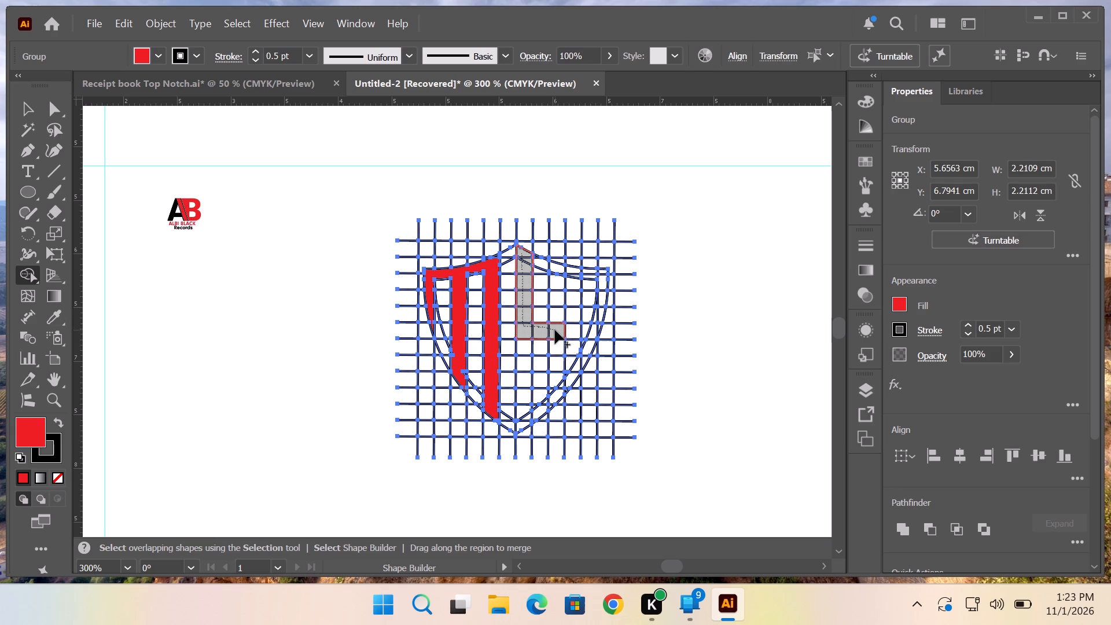
pyautogui.moveTo(555, 330); pyautogui.dragTo(557, 382)
pyautogui.moveTo(557, 382); pyautogui.dragTo(558, 391)
pyautogui.moveTo(558, 391); pyautogui.dragTo(538, 409)
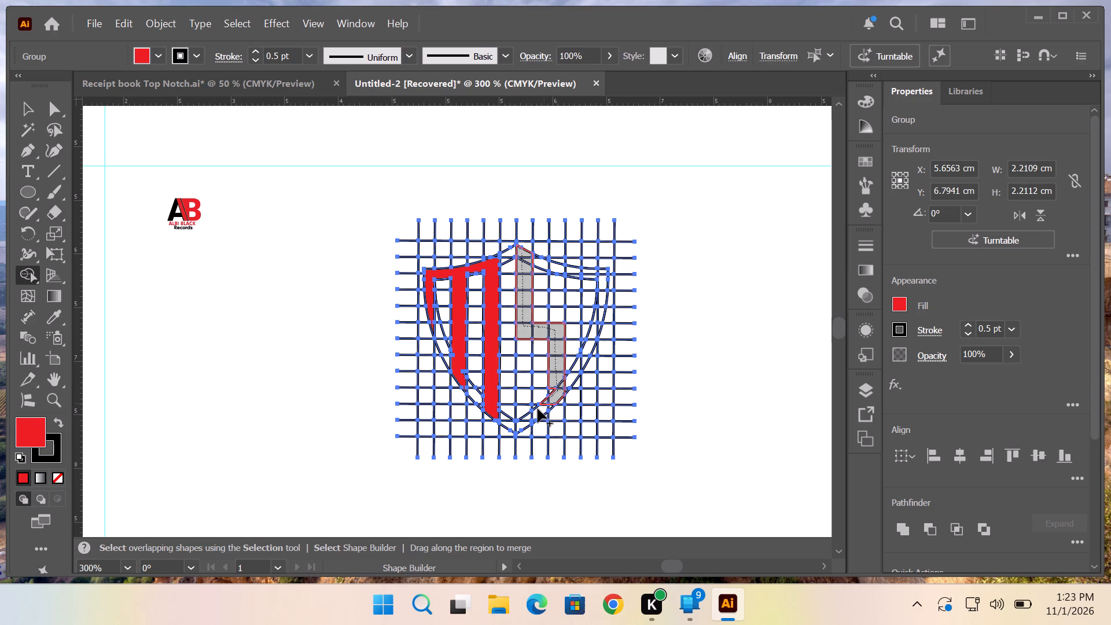
pyautogui.moveTo(538, 409); pyautogui.dragTo(518, 405)
pyautogui.moveTo(518, 405); pyautogui.dragTo(518, 391)
pyautogui.moveTo(518, 391); pyautogui.dragTo(518, 378)
pyautogui.moveTo(518, 378); pyautogui.dragTo(518, 365)
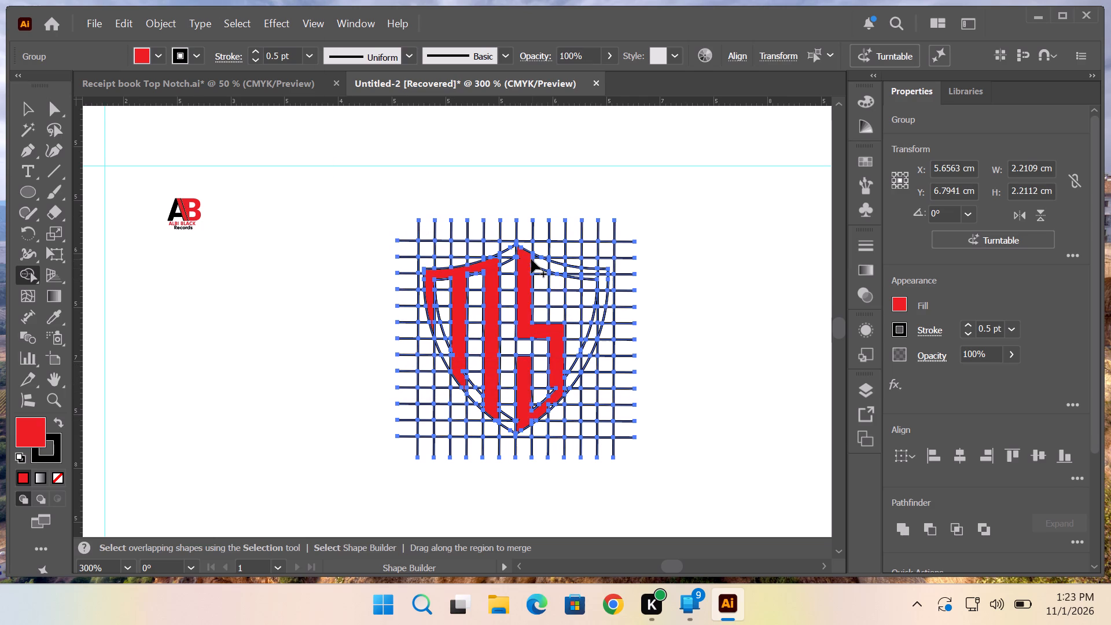
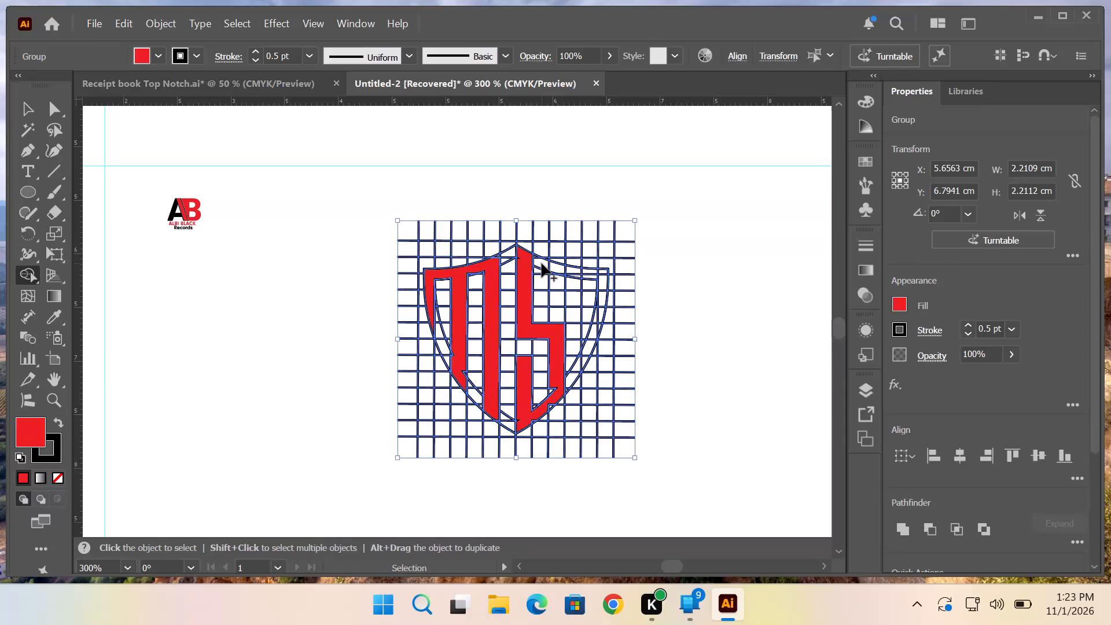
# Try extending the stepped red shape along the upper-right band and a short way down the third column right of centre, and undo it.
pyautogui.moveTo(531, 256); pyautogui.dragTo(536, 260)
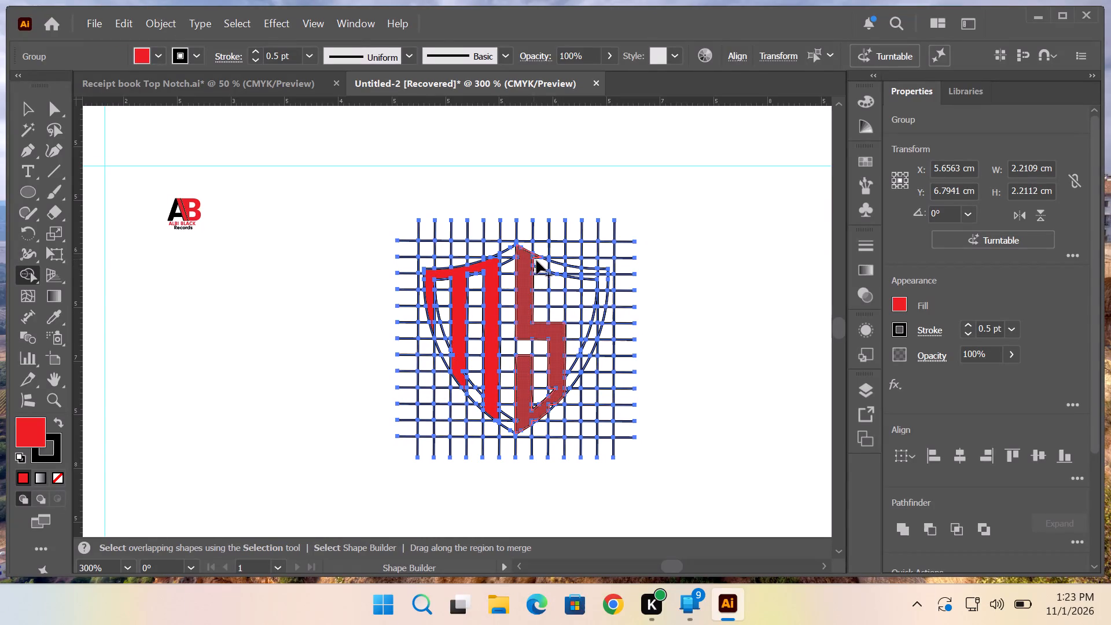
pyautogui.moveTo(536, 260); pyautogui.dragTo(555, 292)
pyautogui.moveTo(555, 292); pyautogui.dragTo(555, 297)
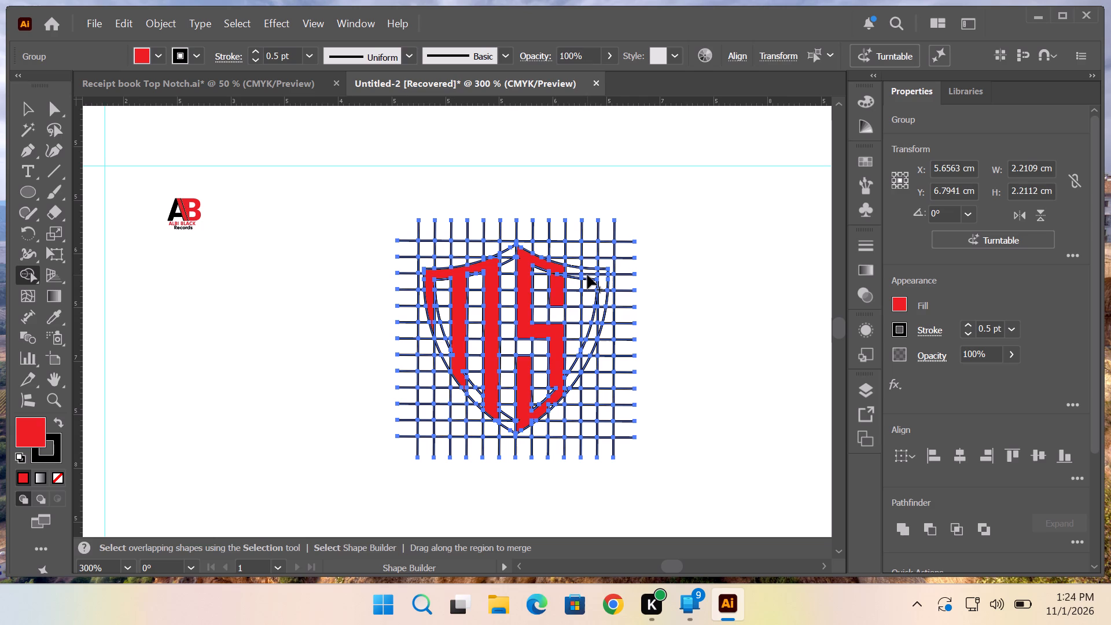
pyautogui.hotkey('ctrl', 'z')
# Undo the stepped red shape right of centre and the red second column left of centre, keeping the outer-left red shape.
pyautogui.hotkey('ctrl', 'z')
pyautogui.hotkey('ctrl', 'z')
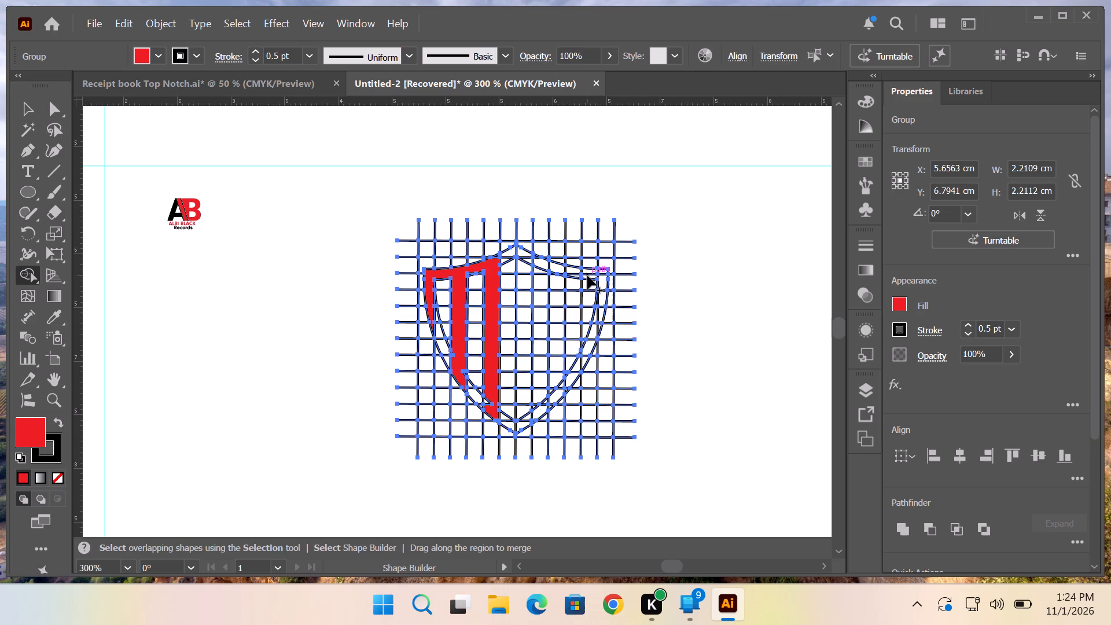
pyautogui.click(486, 403)
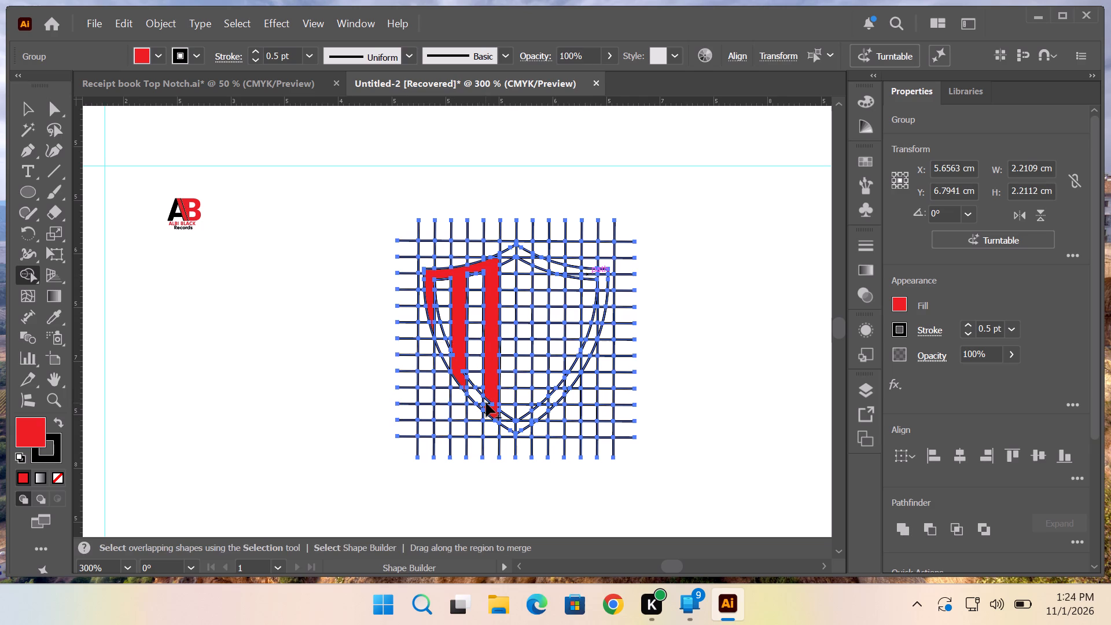
pyautogui.click(486, 401)
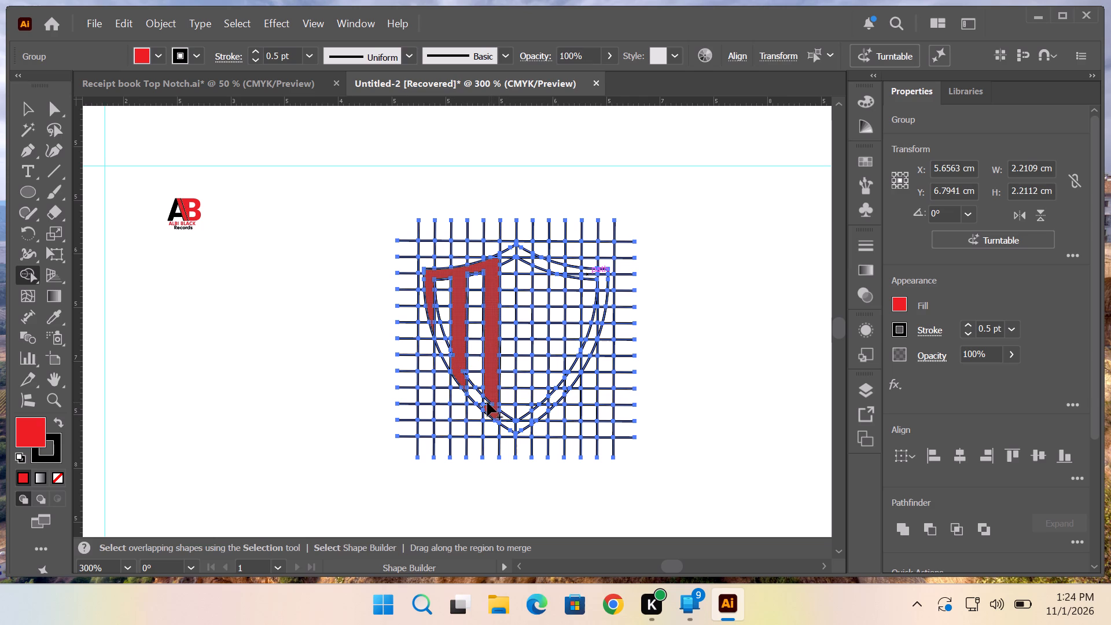
pyautogui.click(487, 402)
pyautogui.hotkey('shift', 'z')
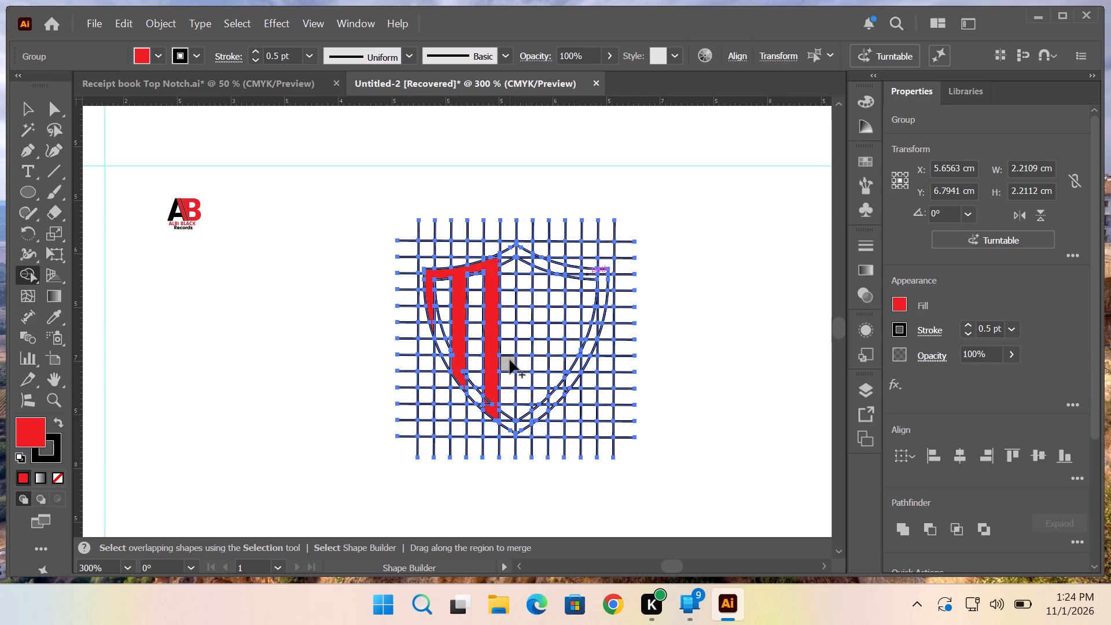
pyautogui.hotkey('ctrl', 'z')
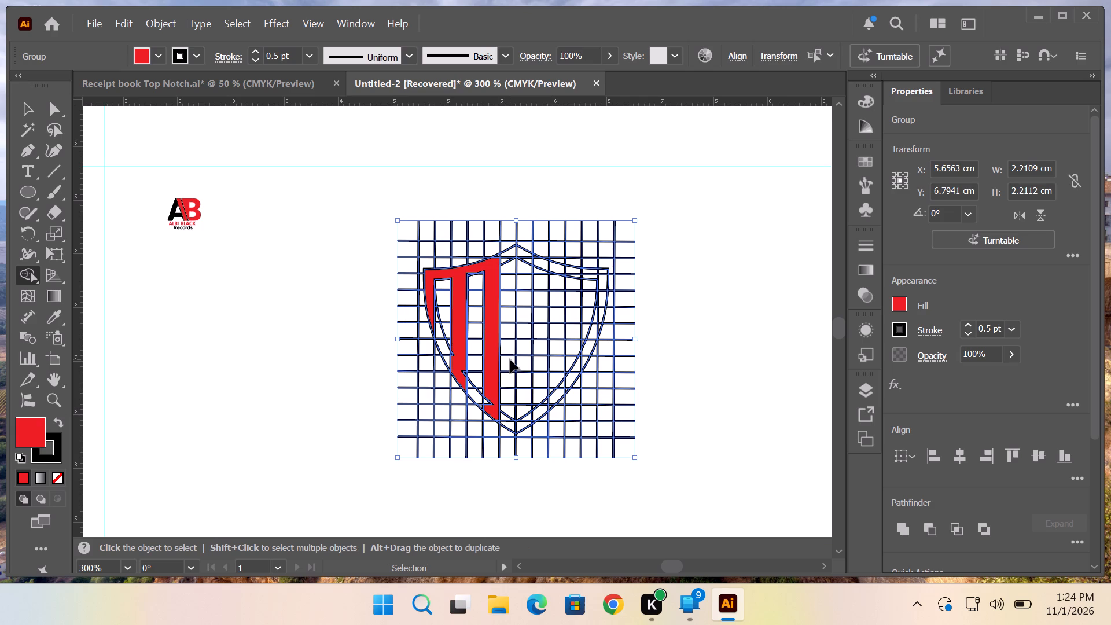
pyautogui.hotkey('ctrl', 'z')
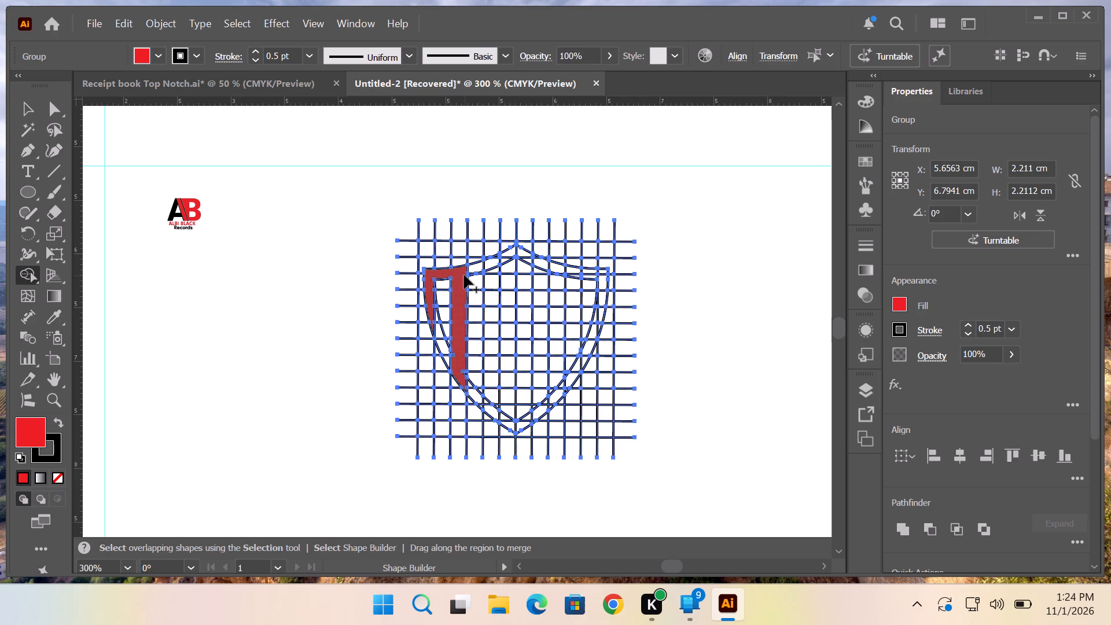
# With the Shape Builder, extend the red shape along the upper-left band and about two grid rows down the second column left of centre.
pyautogui.click(463, 271)
pyautogui.moveTo(463, 271); pyautogui.dragTo(487, 265)
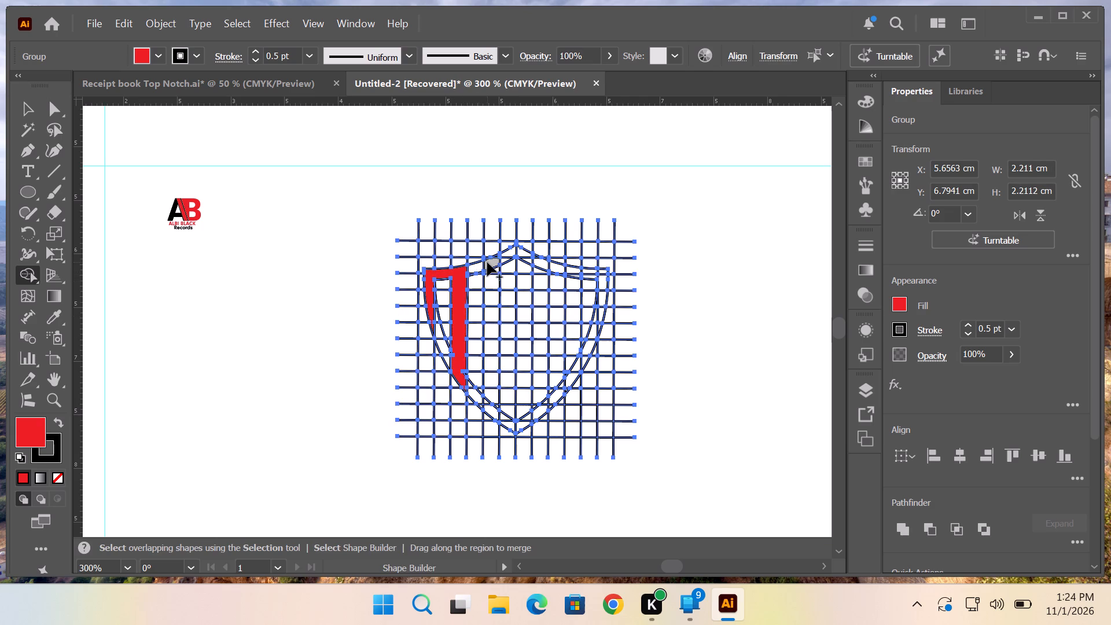
pyautogui.moveTo(463, 270); pyautogui.dragTo(493, 269)
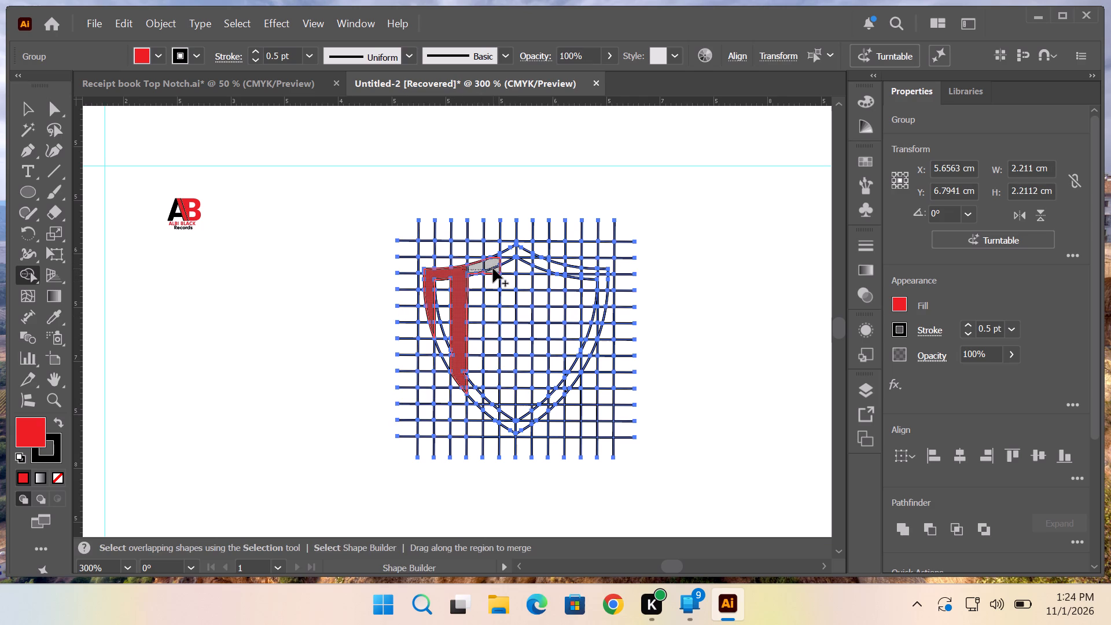
pyautogui.moveTo(493, 269); pyautogui.dragTo(496, 258)
pyautogui.moveTo(496, 258); pyautogui.dragTo(496, 288)
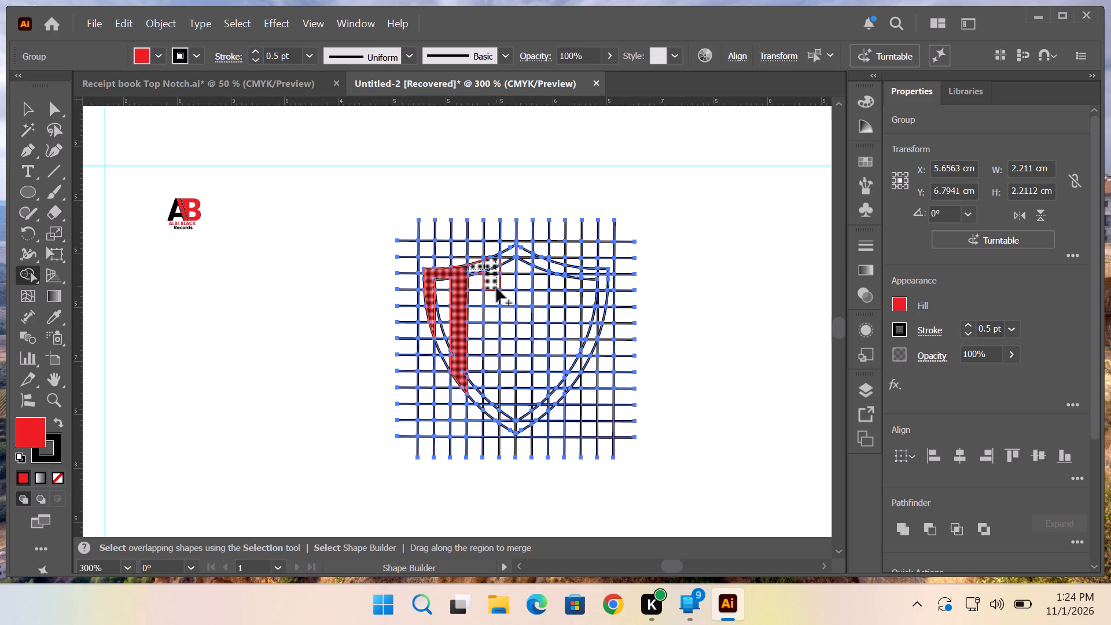
pyautogui.moveTo(496, 288); pyautogui.dragTo(496, 300)
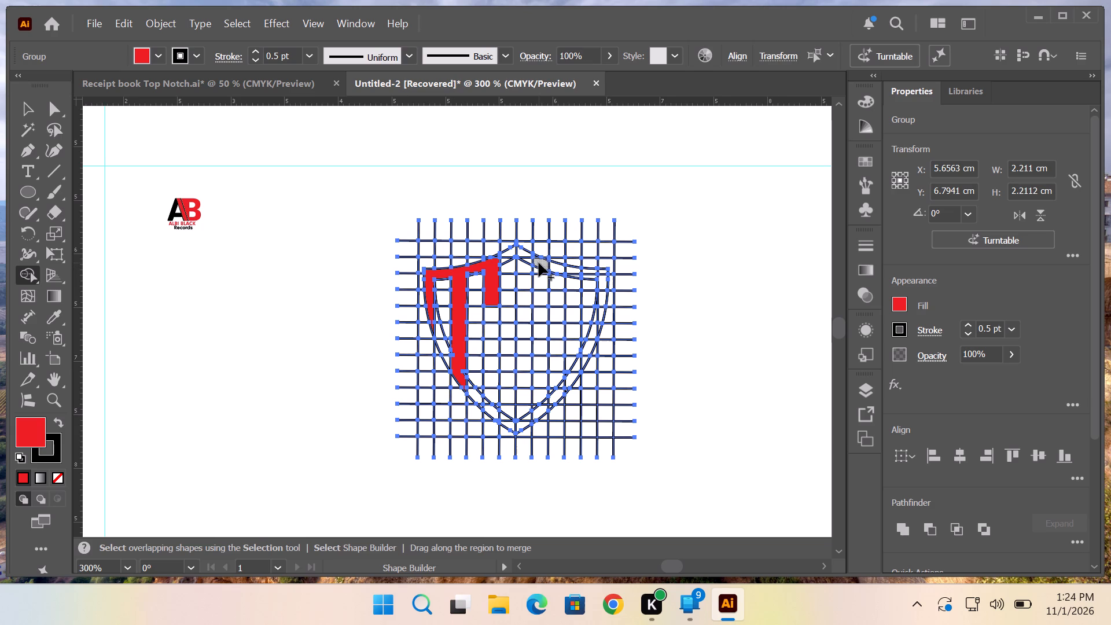
# Merge the second column right of centre into one red bar from the top band down through the lower band.
pyautogui.moveTo(539, 263); pyautogui.dragTo(540, 341)
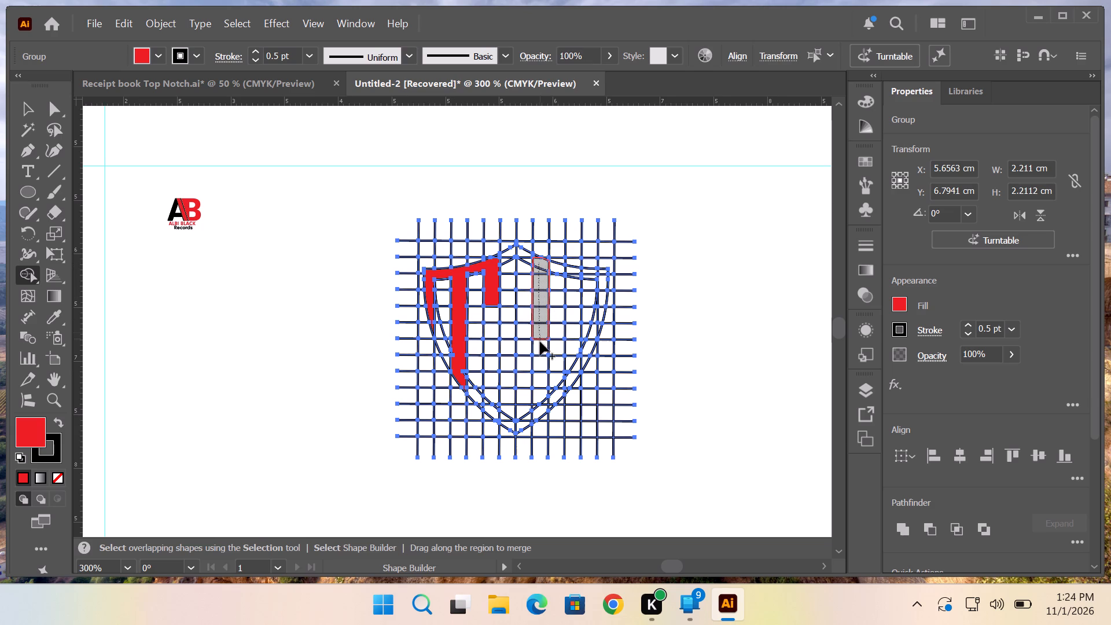
pyautogui.moveTo(540, 341); pyautogui.dragTo(540, 412)
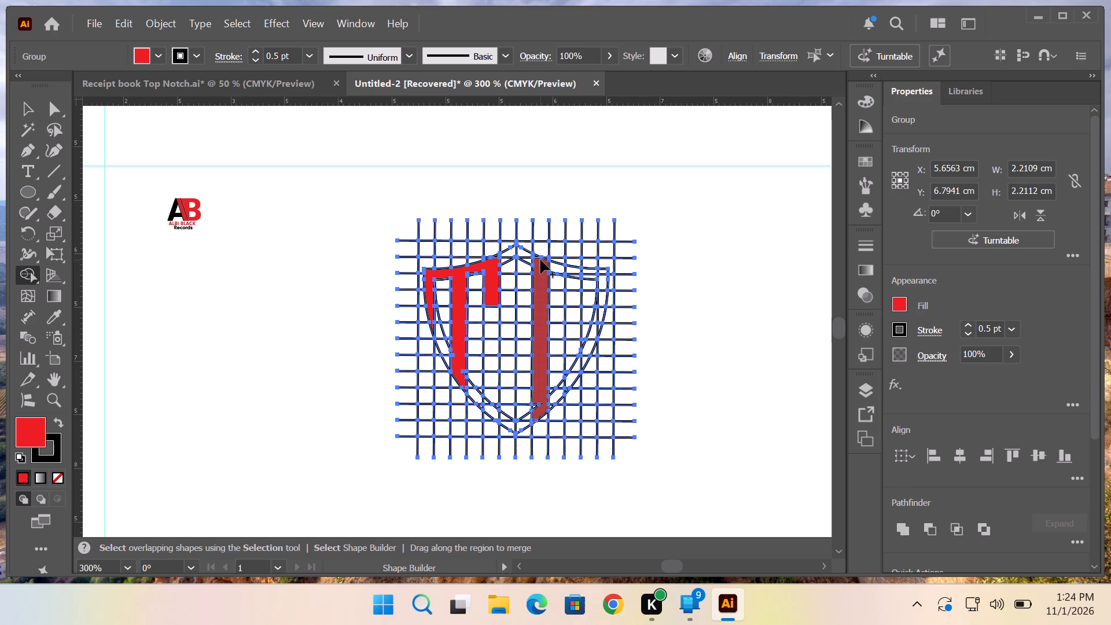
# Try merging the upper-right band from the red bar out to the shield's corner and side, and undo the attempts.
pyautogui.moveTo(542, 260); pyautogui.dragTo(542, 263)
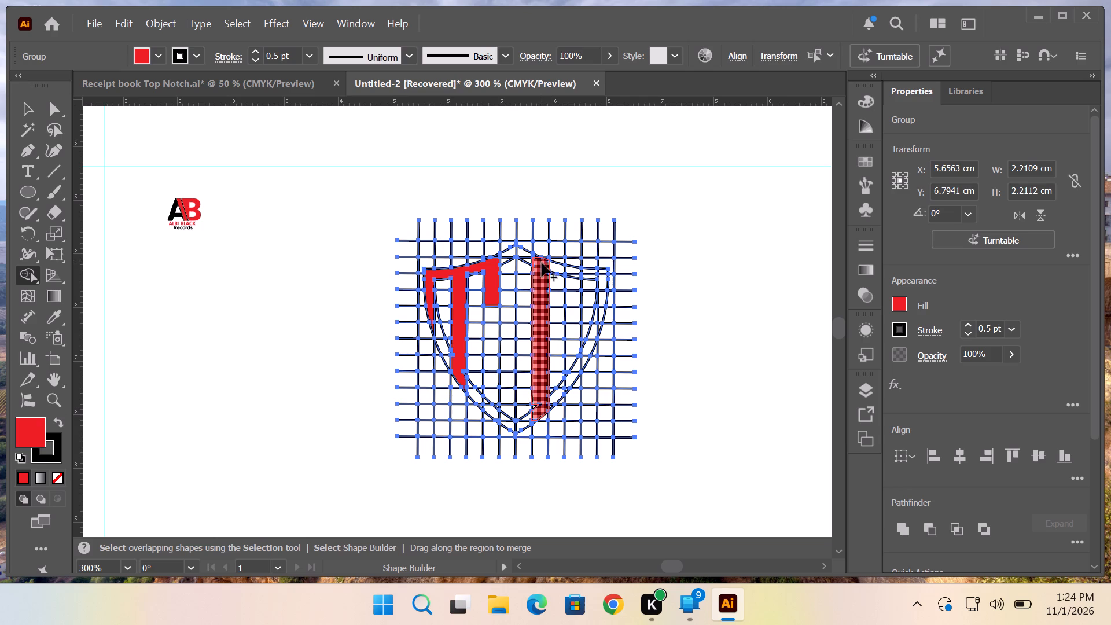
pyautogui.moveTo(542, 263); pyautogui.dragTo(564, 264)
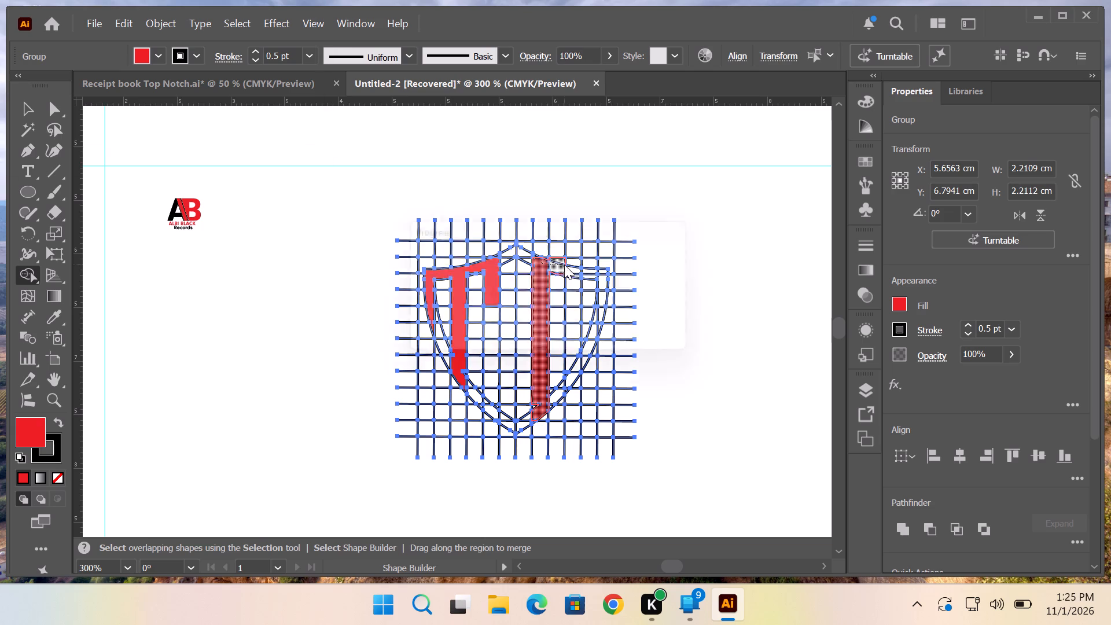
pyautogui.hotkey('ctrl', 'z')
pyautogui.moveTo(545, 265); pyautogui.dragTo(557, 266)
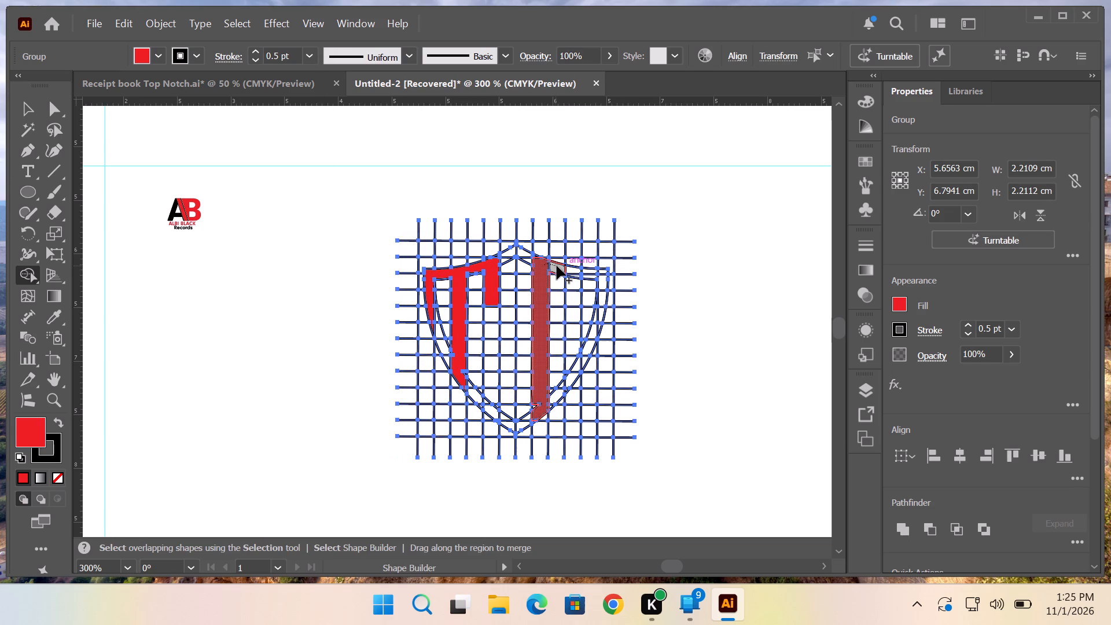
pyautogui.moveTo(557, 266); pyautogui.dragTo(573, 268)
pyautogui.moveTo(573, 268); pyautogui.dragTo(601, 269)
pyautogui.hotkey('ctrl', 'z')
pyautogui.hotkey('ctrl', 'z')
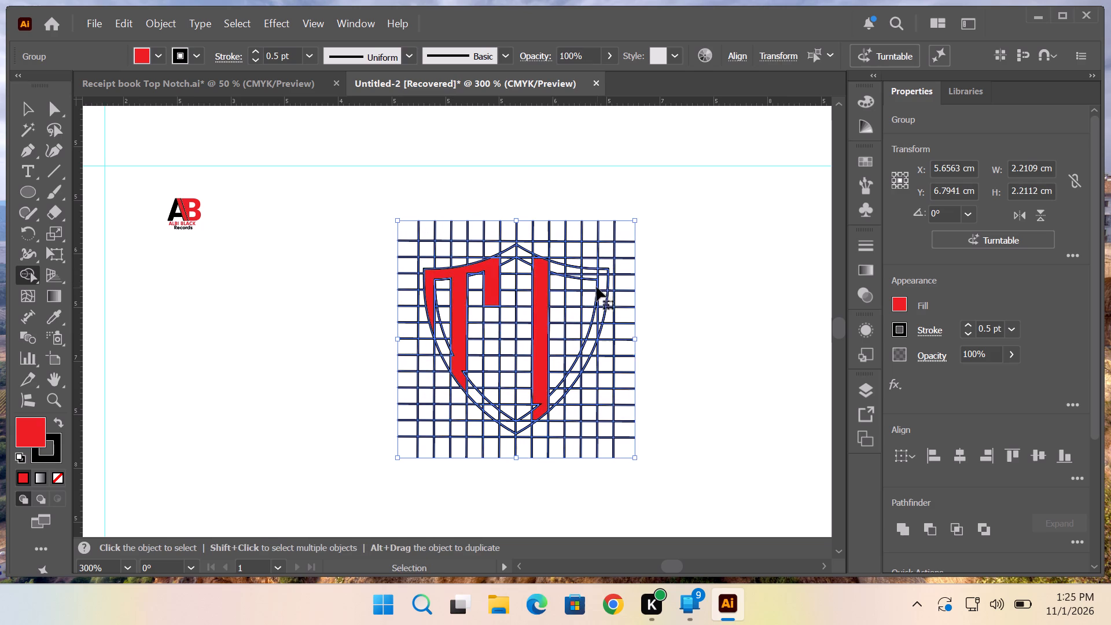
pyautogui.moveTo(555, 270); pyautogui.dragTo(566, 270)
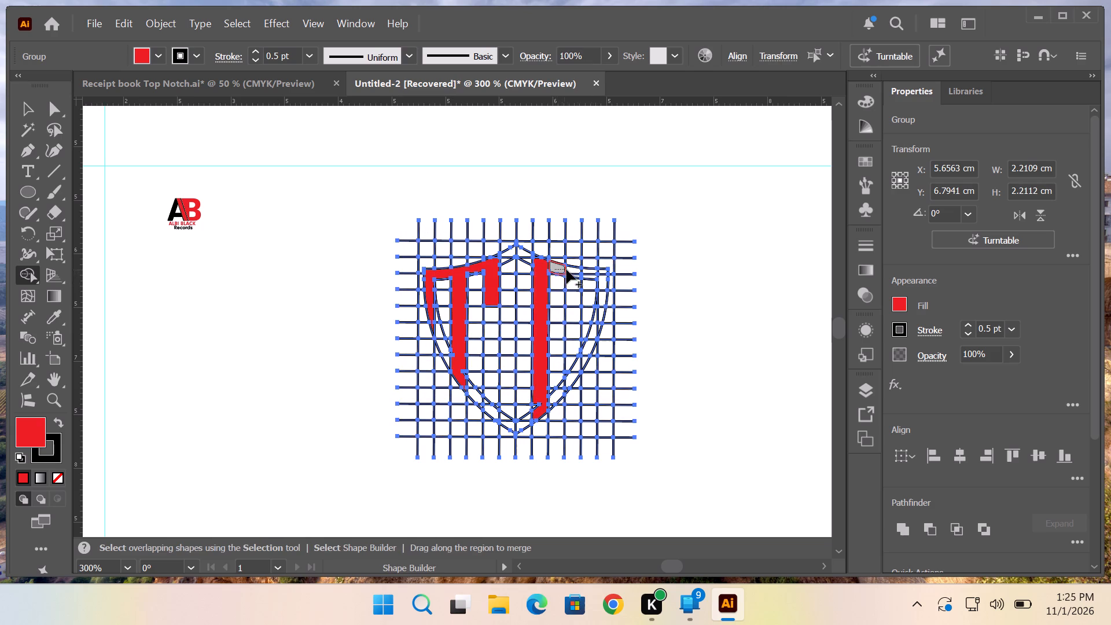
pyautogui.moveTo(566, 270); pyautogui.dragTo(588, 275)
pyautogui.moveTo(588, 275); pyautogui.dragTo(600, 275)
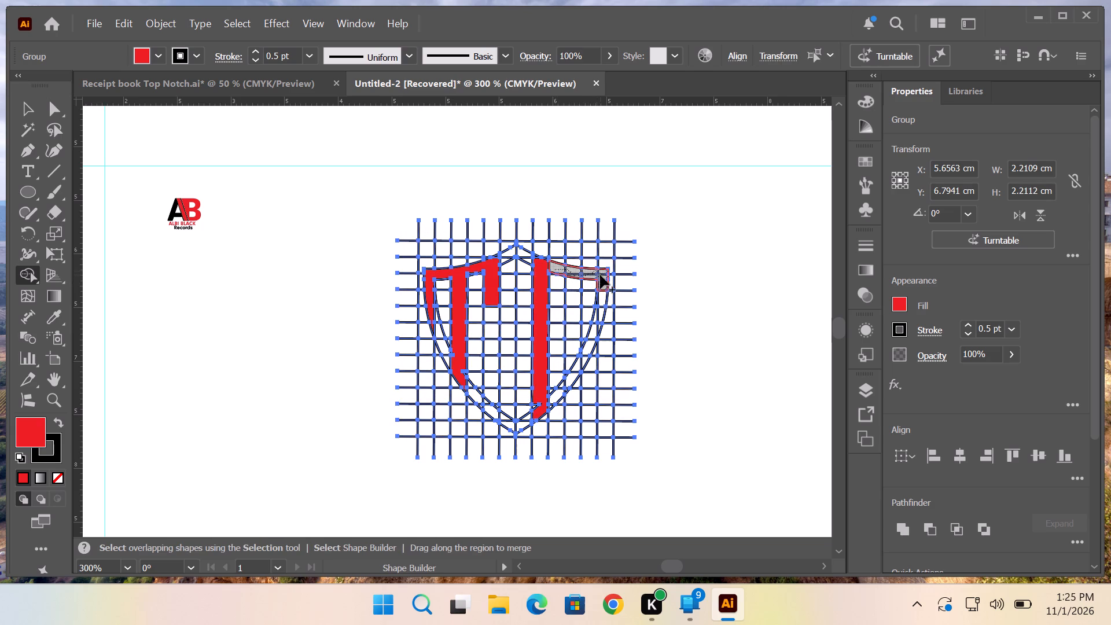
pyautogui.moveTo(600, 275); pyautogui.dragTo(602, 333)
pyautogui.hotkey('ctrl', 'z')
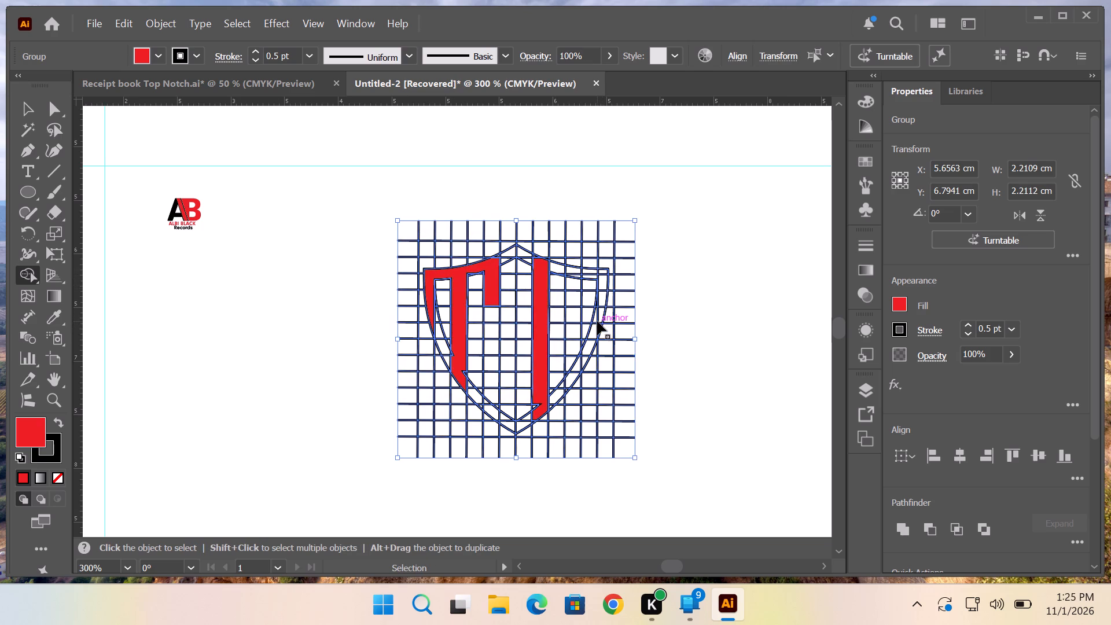
# Merge the upper-right band and the right side band into one red shape, ending about two thirds down the shield.
pyautogui.click(555, 266)
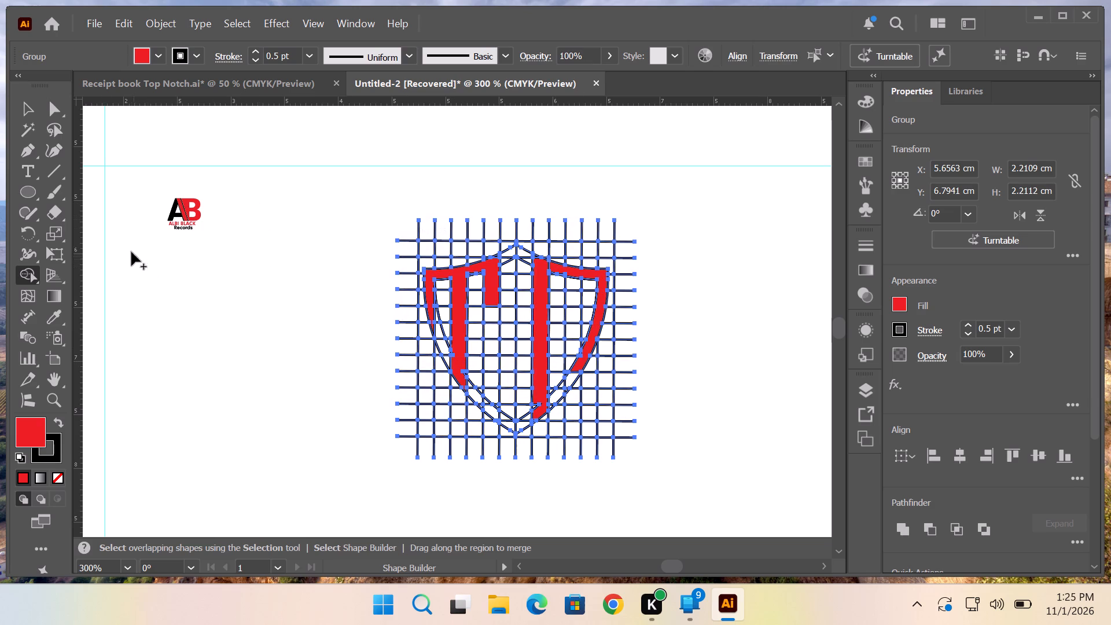
# Ungroup the line grid and red shapes one level, and select the red left shape's group.
pyautogui.click(20, 105)
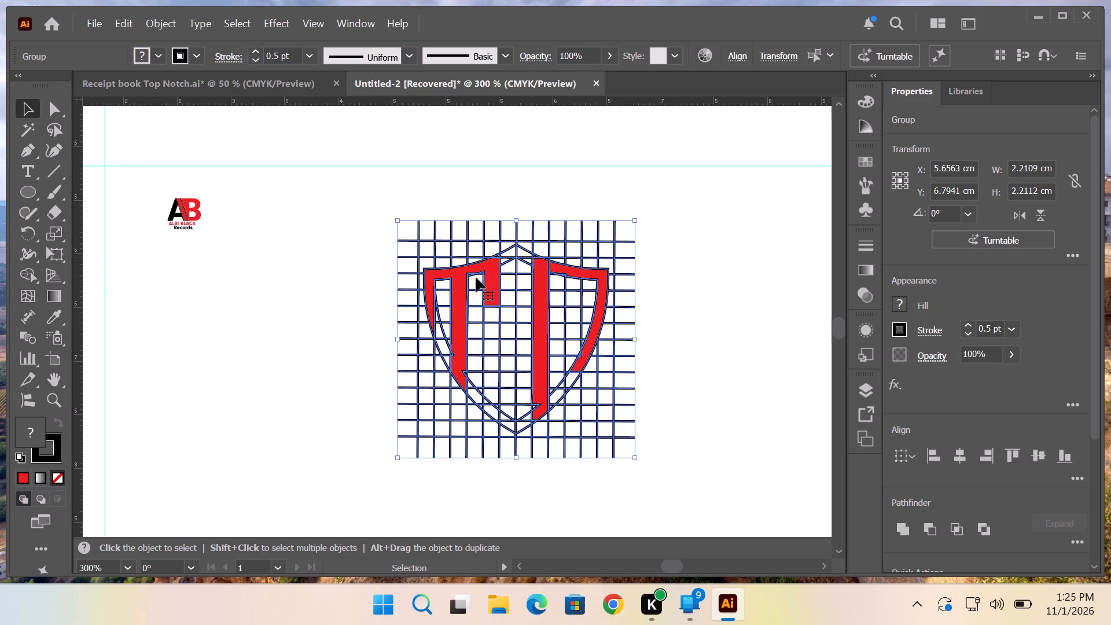
pyautogui.click(455, 289)
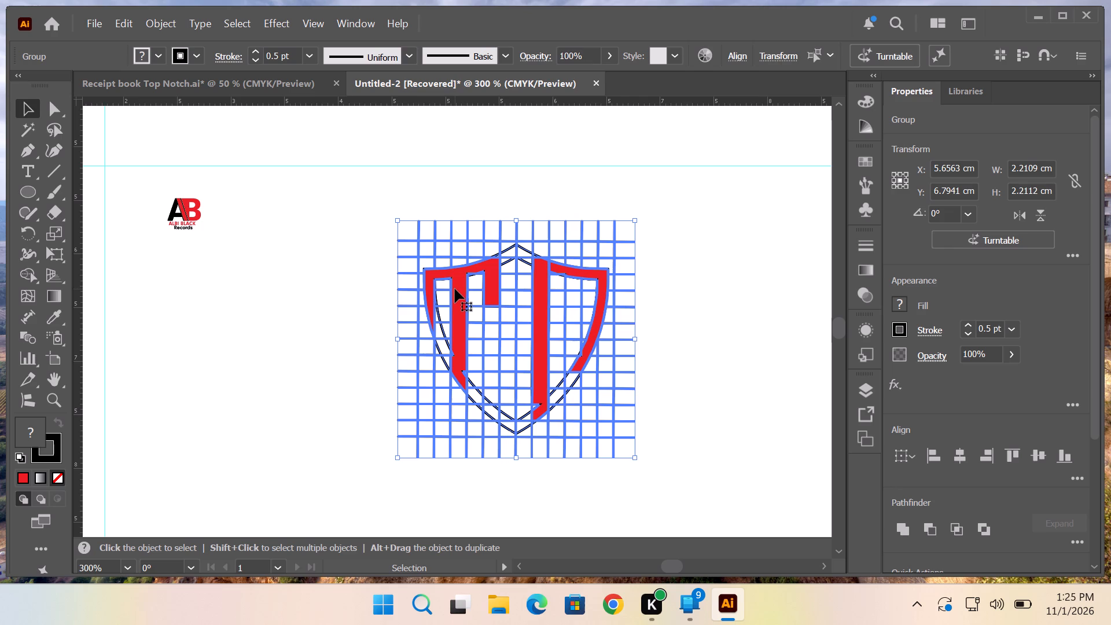
pyautogui.click(469, 179)
pyautogui.click(461, 289)
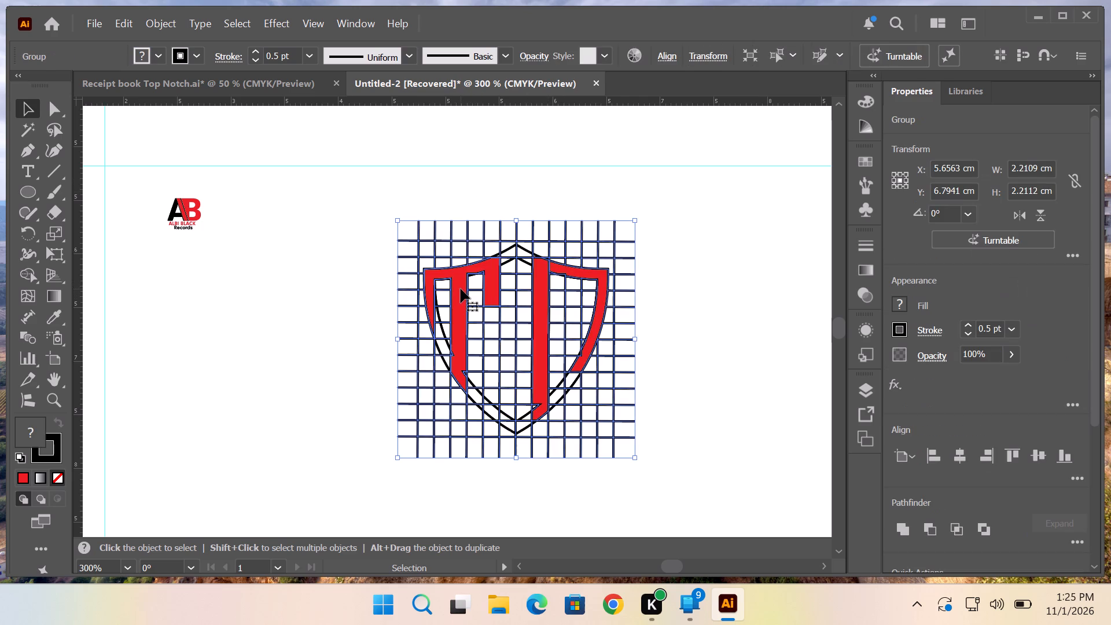
pyautogui.rightClick(461, 289)
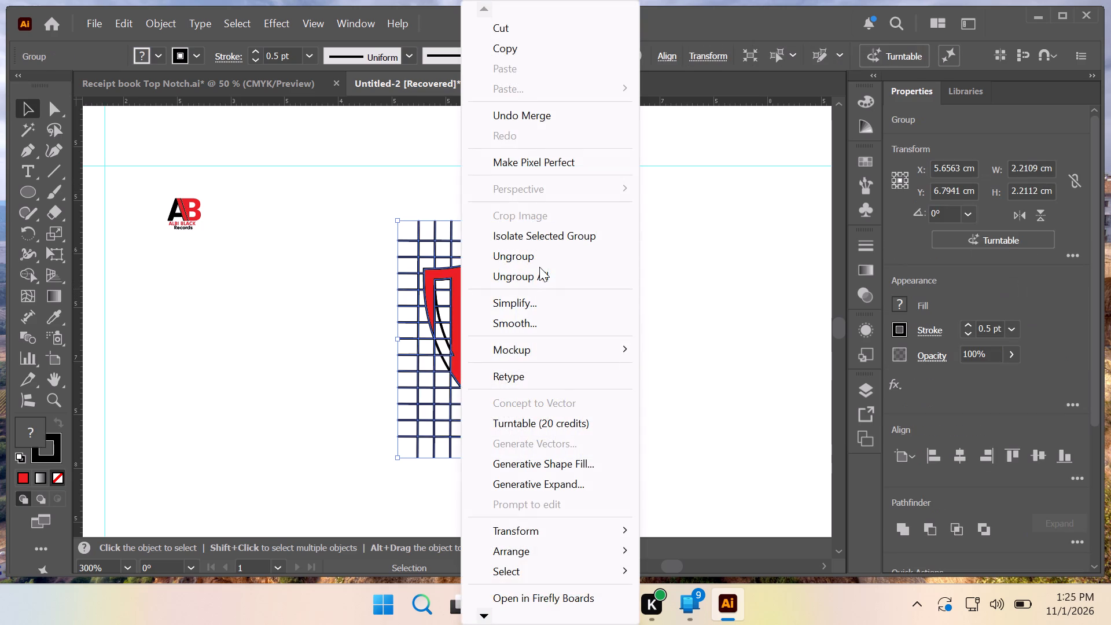
pyautogui.click(539, 256)
pyautogui.click(676, 233)
pyautogui.click(463, 271)
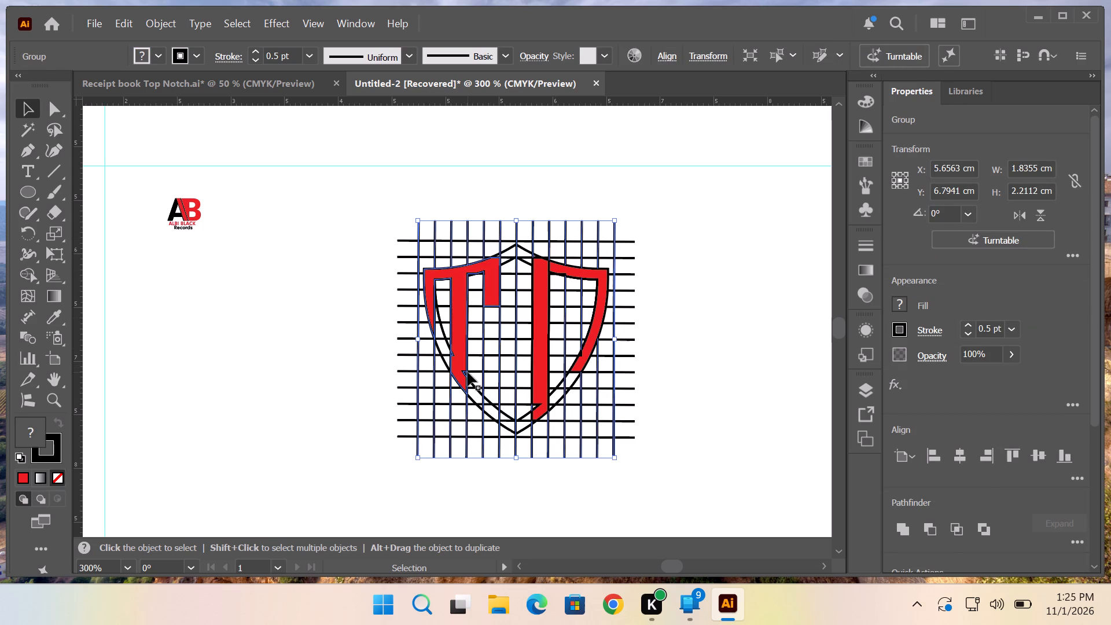
pyautogui.click(465, 319)
# Merge the leftover sliver near the lower end of the left red bar into the red left shape with Shape Builder.
pyautogui.moveTo(381, 224); pyautogui.dragTo(626, 454)
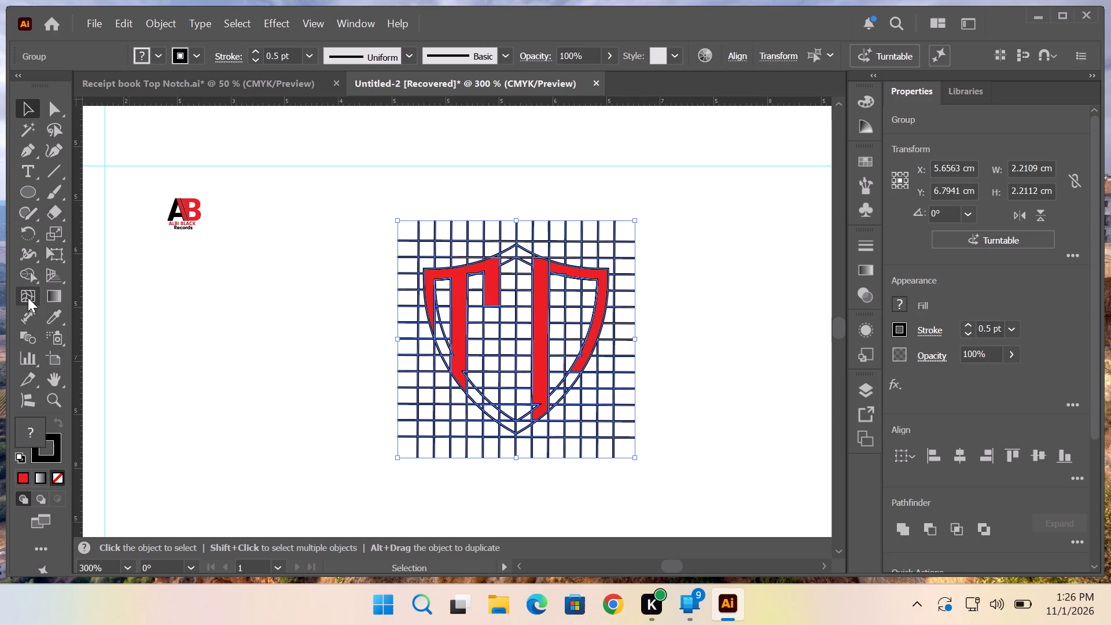
pyautogui.click(28, 274)
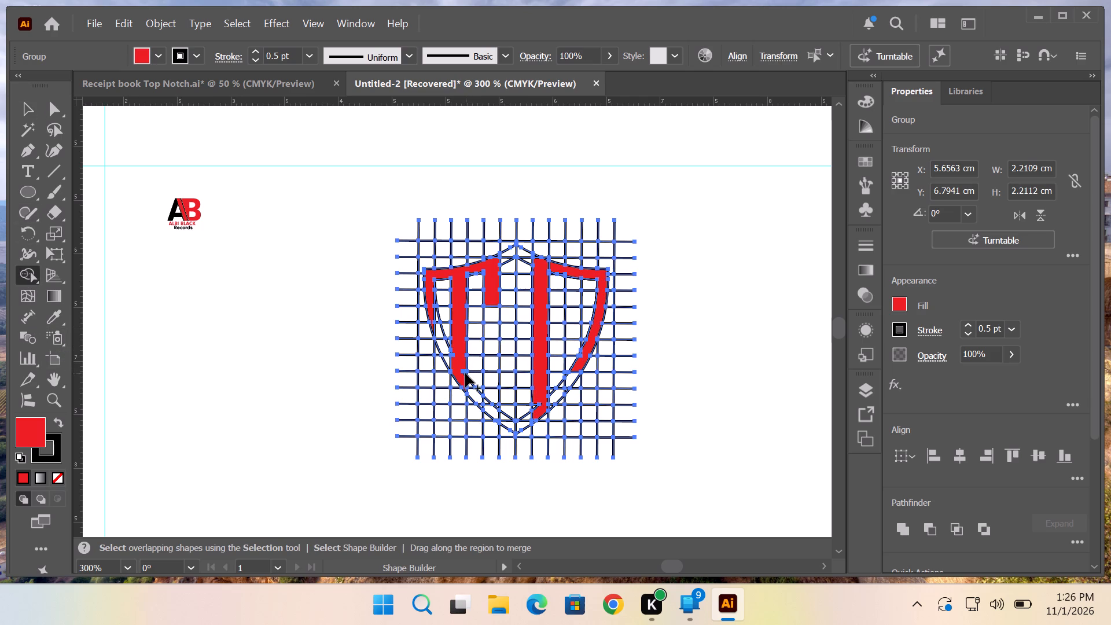
pyautogui.click(465, 373)
pyautogui.moveTo(459, 362); pyautogui.dragTo(466, 370)
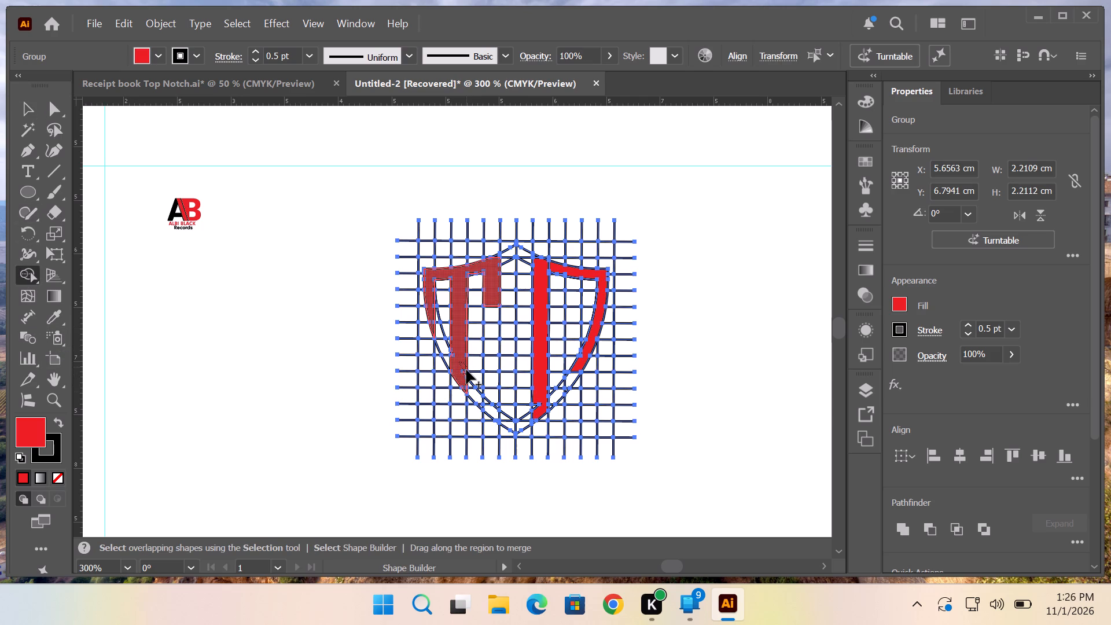
pyautogui.moveTo(466, 370); pyautogui.dragTo(466, 379)
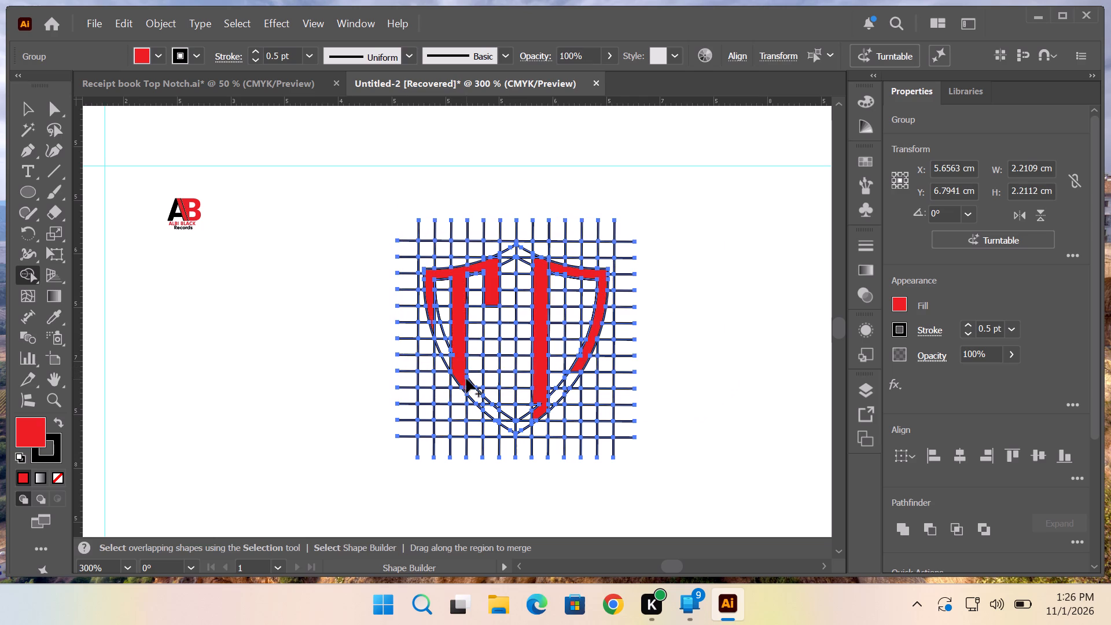
# Merge the leftover pieces at the bottom and top ends of the long red bar right of centre into that bar.
pyautogui.moveTo(536, 392); pyautogui.dragTo(536, 413)
pyautogui.moveTo(537, 265); pyautogui.dragTo(537, 258)
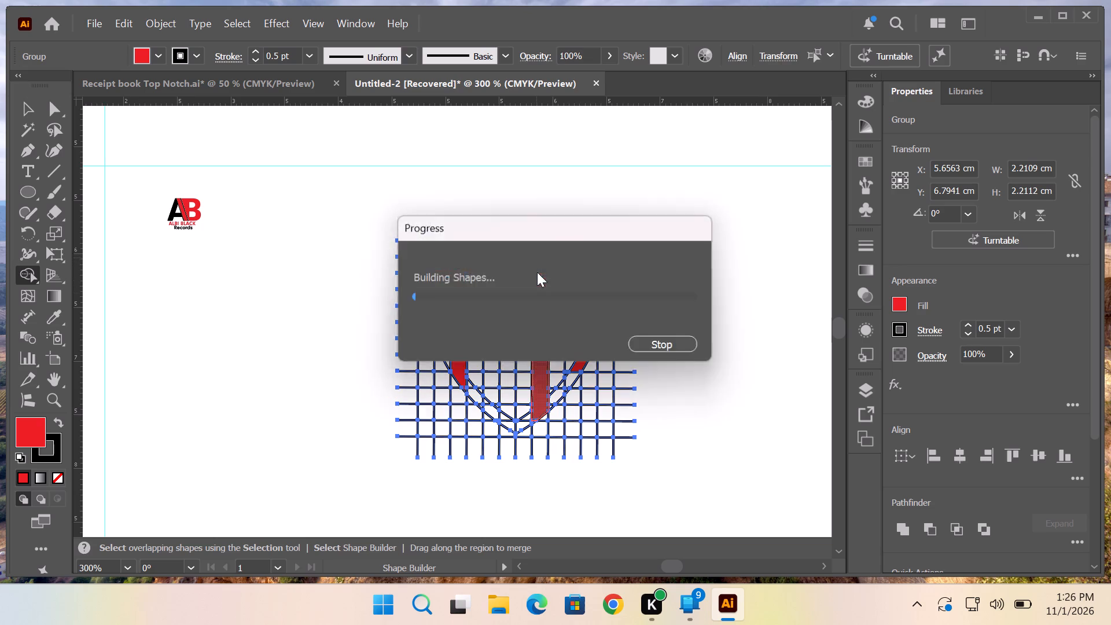
pyautogui.click(30, 106)
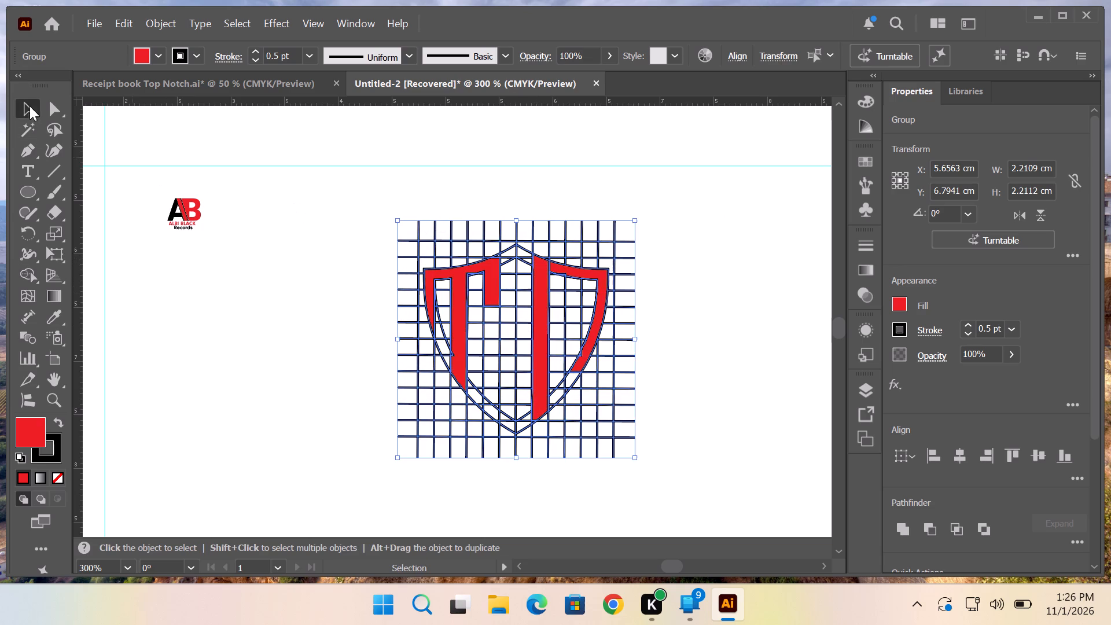
pyautogui.click(284, 255)
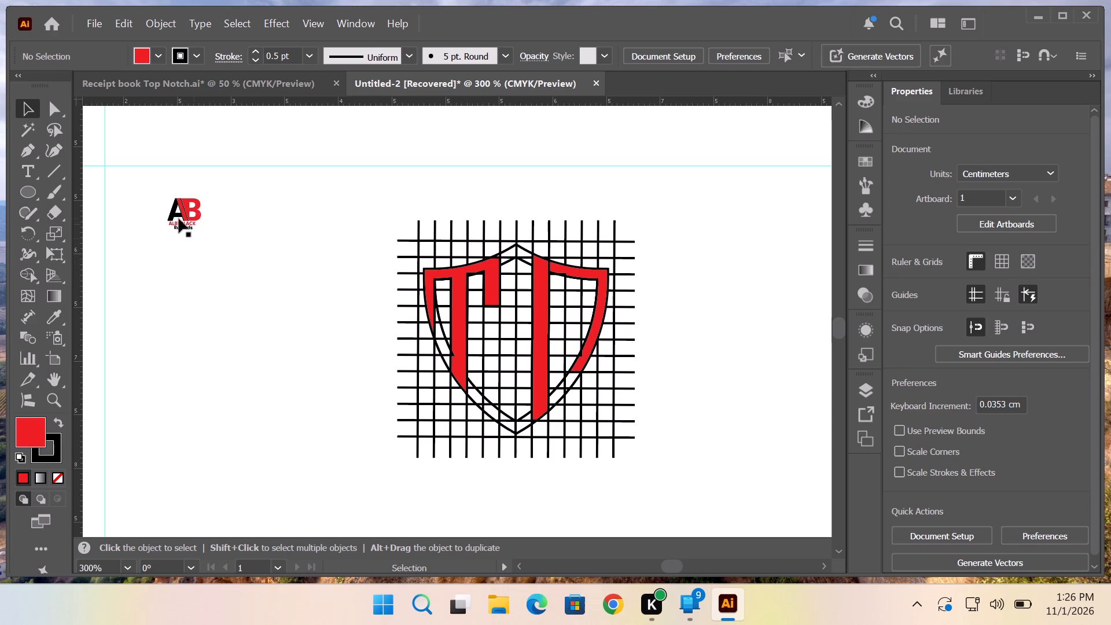
# Merge the sliver under the upper-left band between its two bars into the red shape, undoing the merge that takes in the cell below.
pyautogui.moveTo(340, 245); pyautogui.dragTo(595, 342)
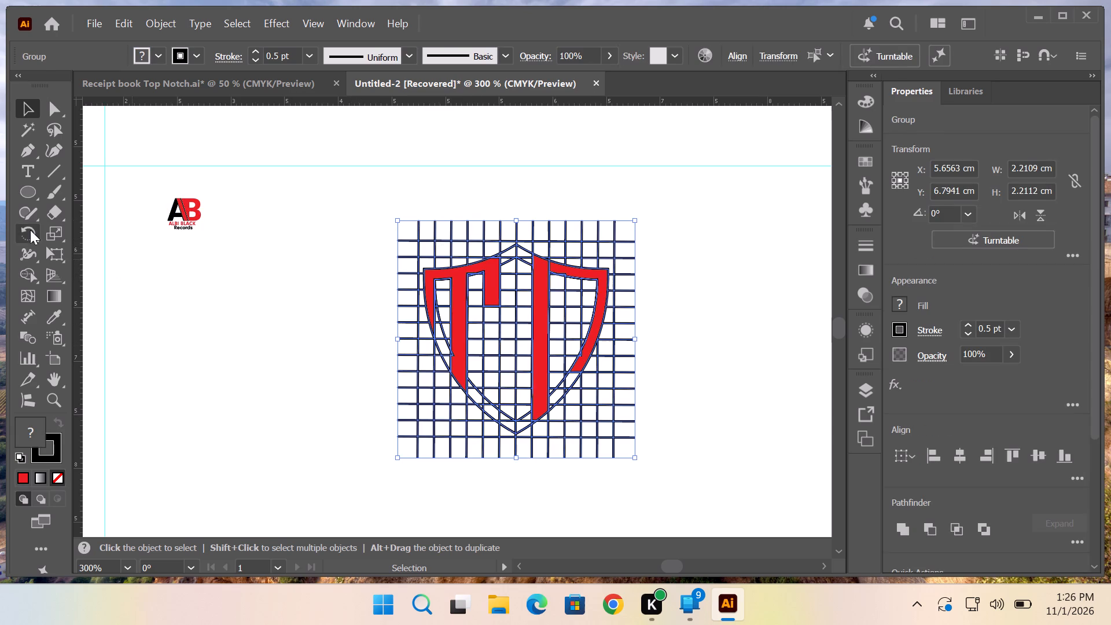
pyautogui.click(28, 276)
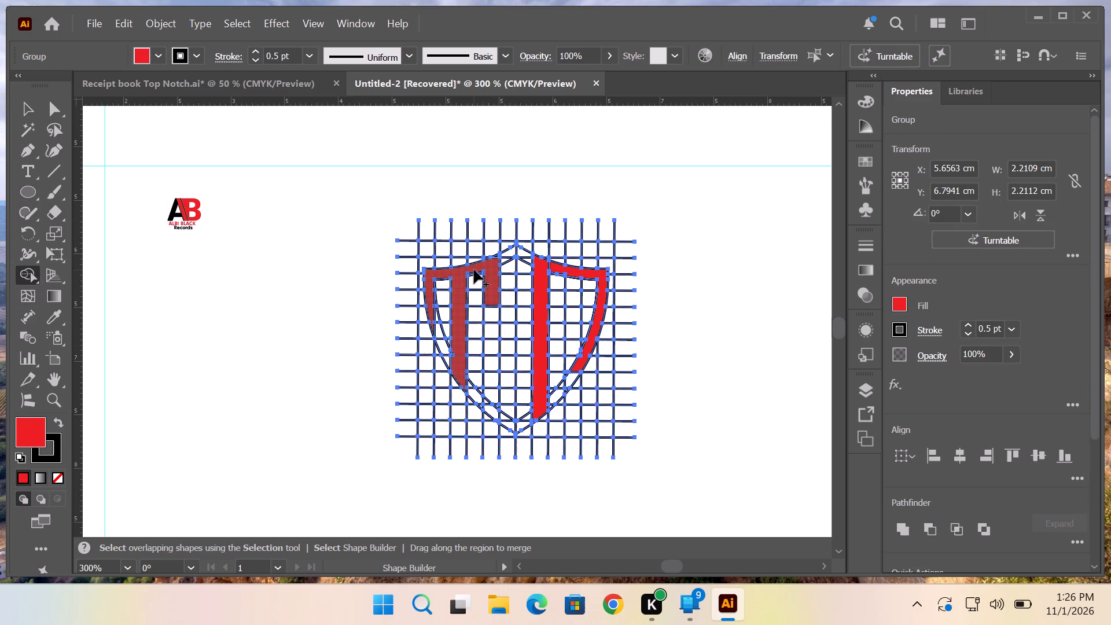
pyautogui.moveTo(474, 270); pyautogui.dragTo(470, 266)
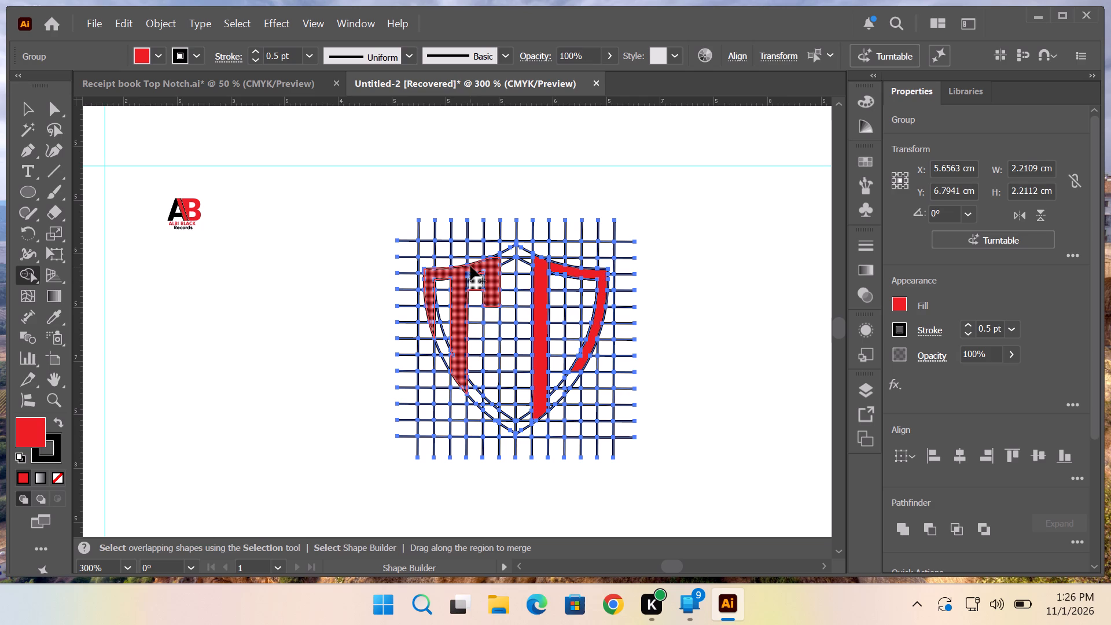
pyautogui.moveTo(470, 266); pyautogui.dragTo(466, 281)
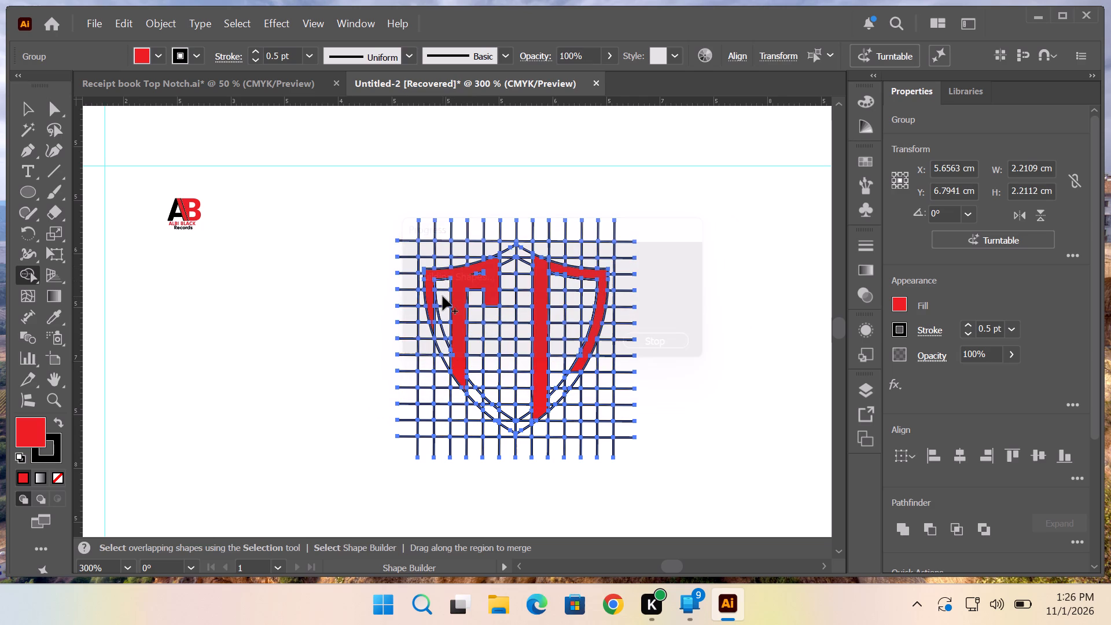
pyautogui.hotkey('ctrl', 'z')
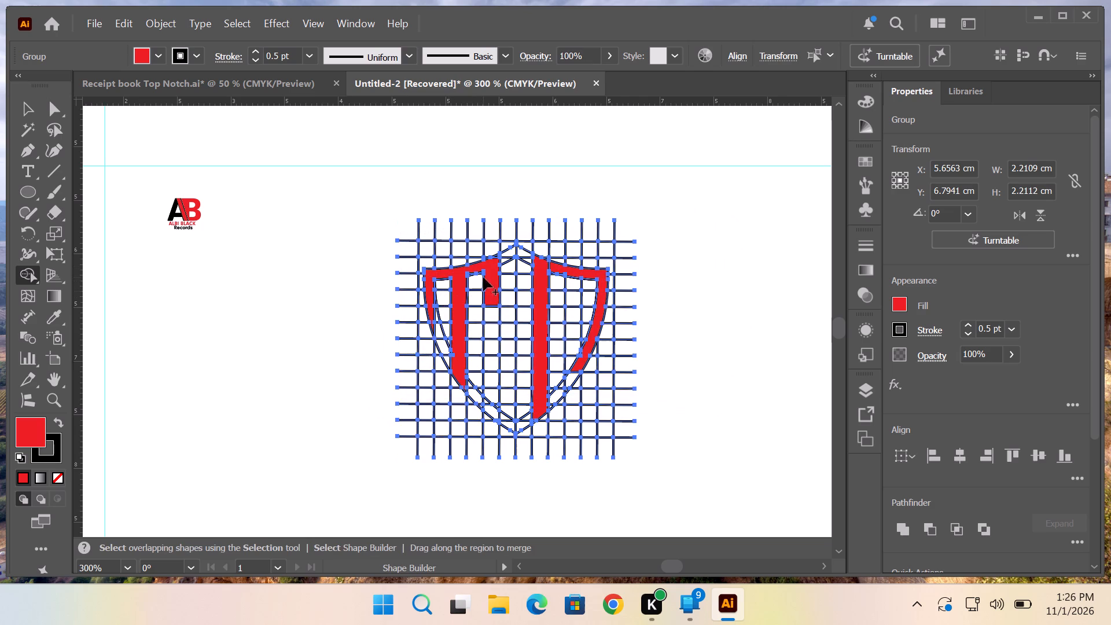
pyautogui.moveTo(474, 266); pyautogui.dragTo(470, 271)
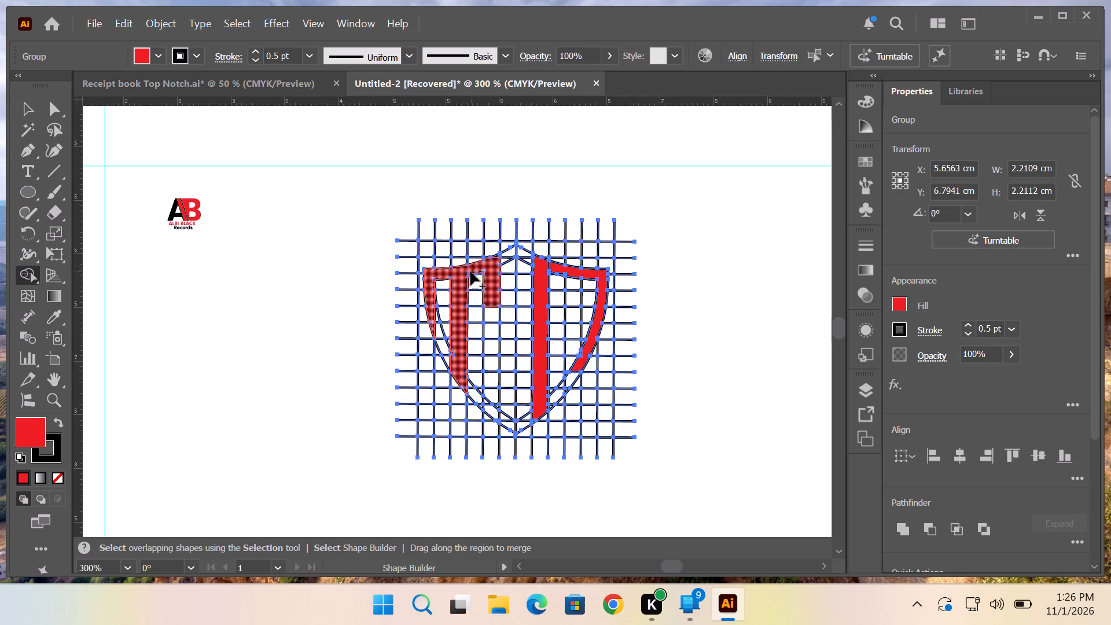
pyautogui.moveTo(470, 271); pyautogui.dragTo(468, 275)
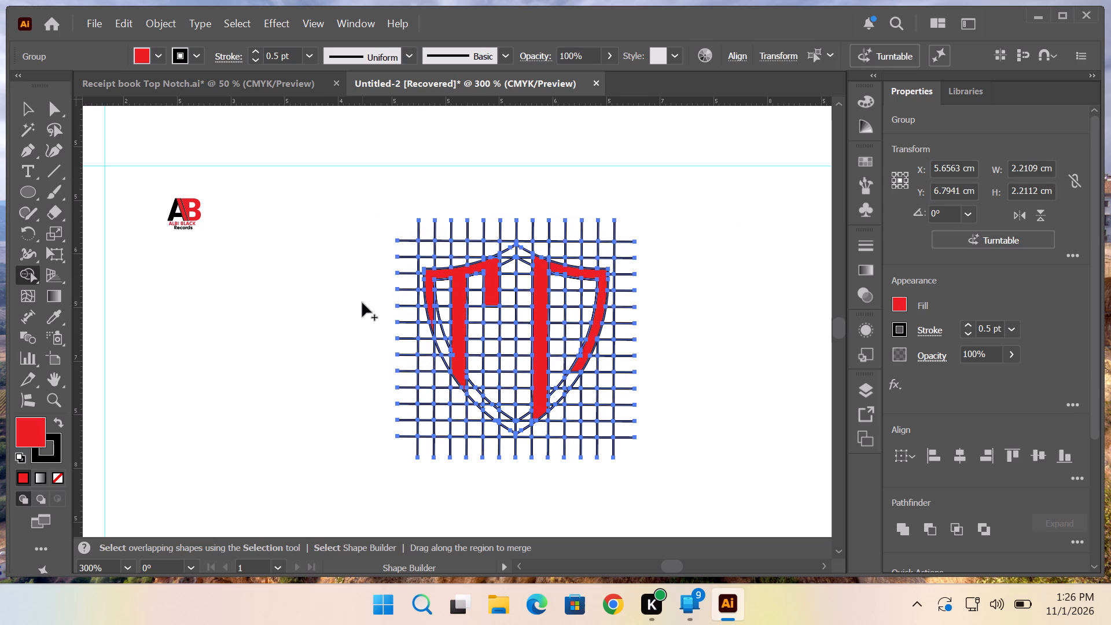
# Merge the small leftover tip at the top of the short red bar left of centre into the red left shape.
pyautogui.click(498, 256)
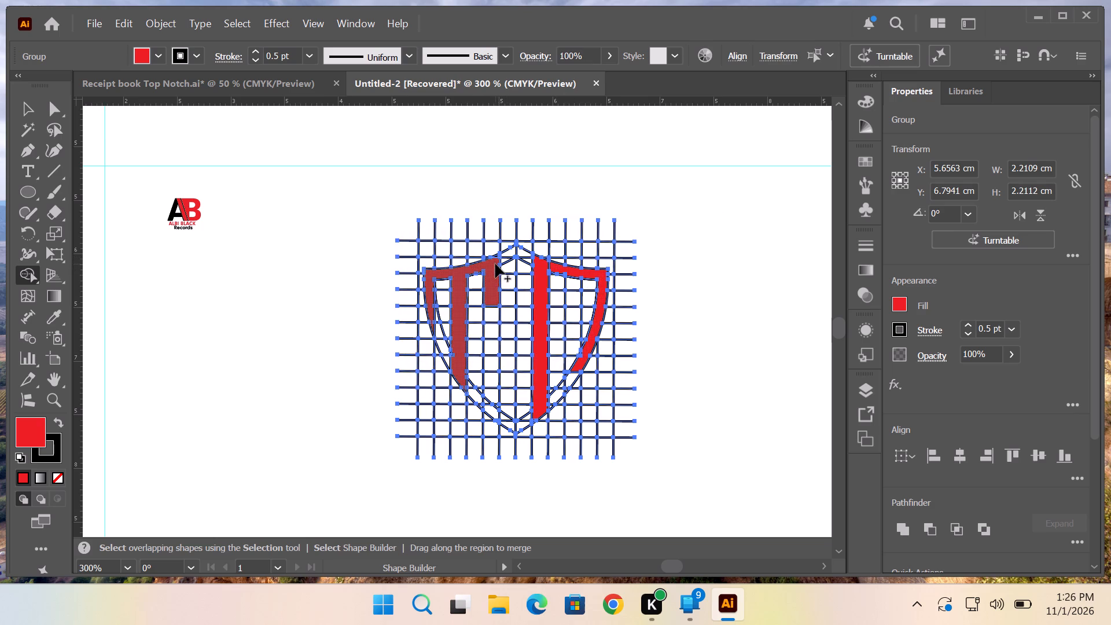
pyautogui.moveTo(495, 264); pyautogui.dragTo(498, 256)
pyautogui.moveTo(497, 263); pyautogui.dragTo(498, 255)
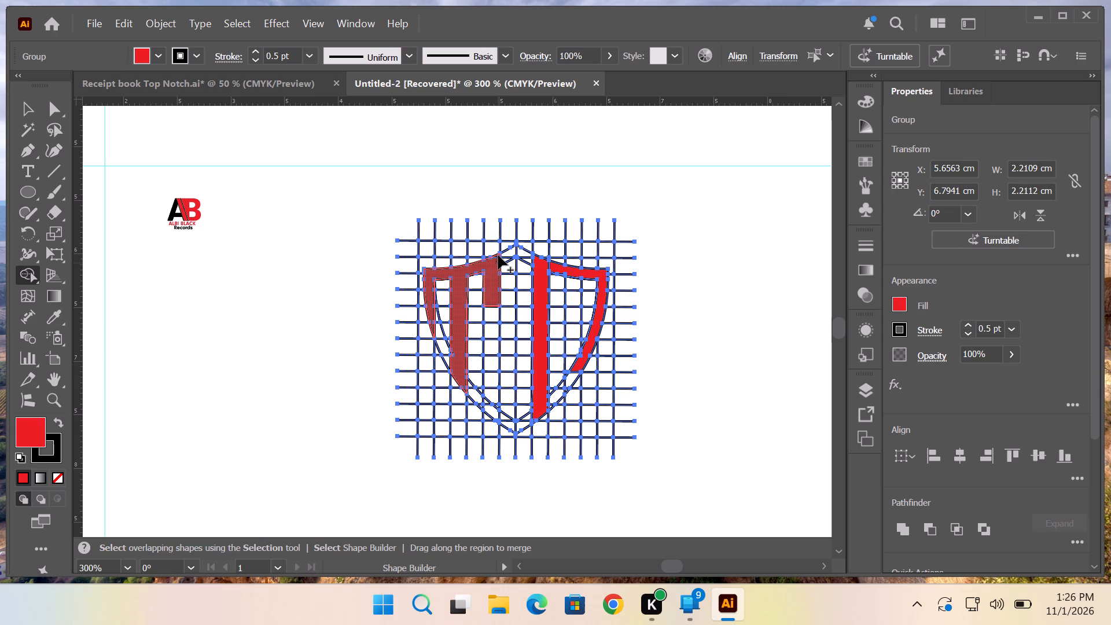
pyautogui.moveTo(498, 255); pyautogui.dragTo(498, 255)
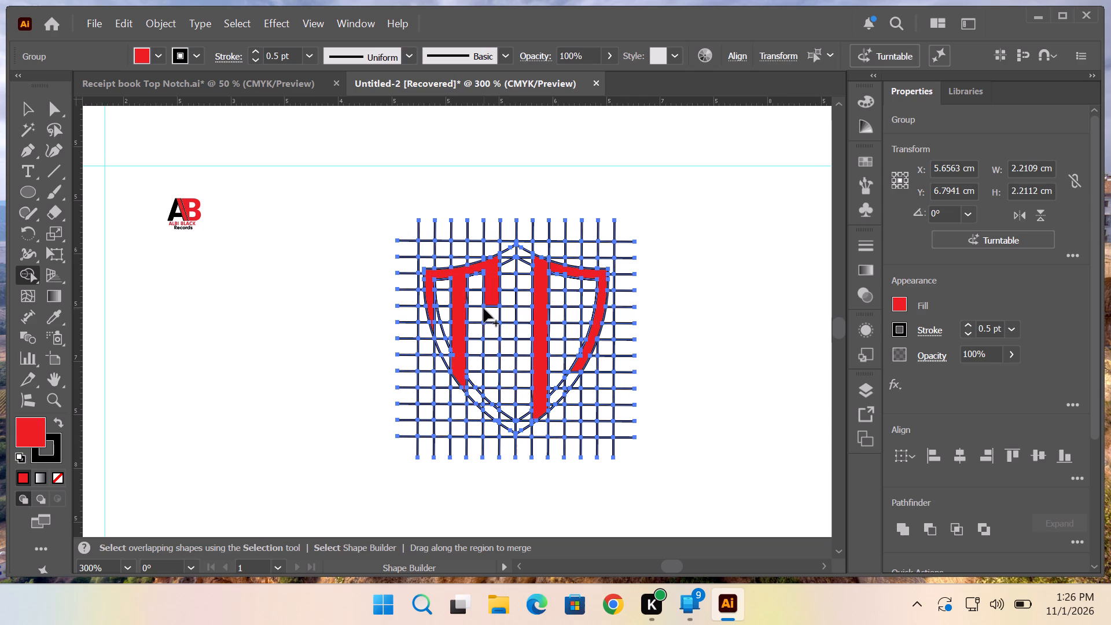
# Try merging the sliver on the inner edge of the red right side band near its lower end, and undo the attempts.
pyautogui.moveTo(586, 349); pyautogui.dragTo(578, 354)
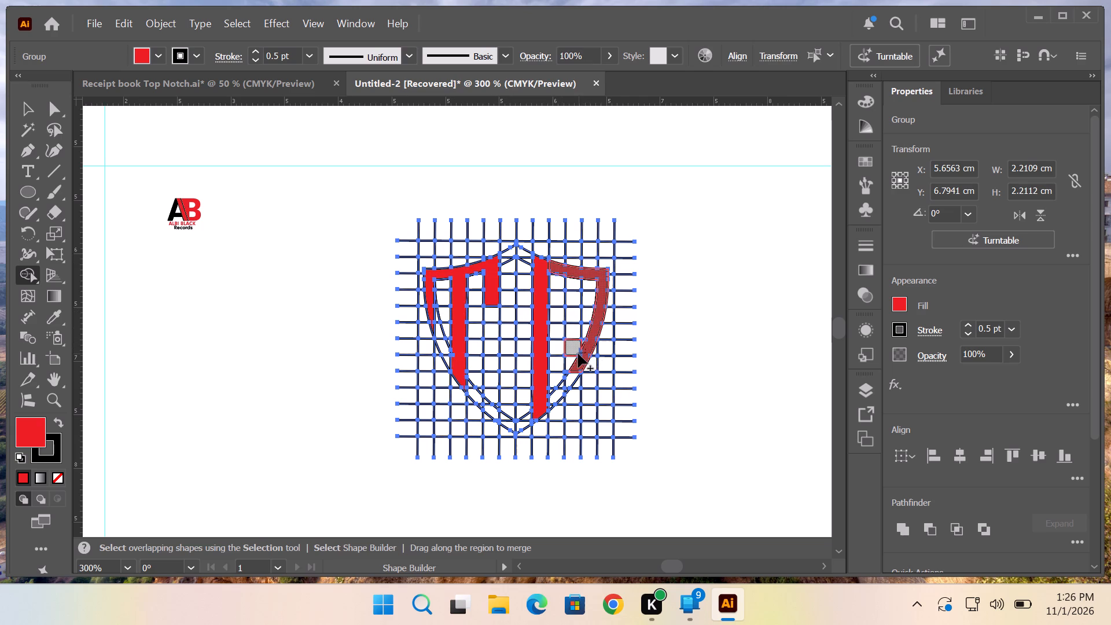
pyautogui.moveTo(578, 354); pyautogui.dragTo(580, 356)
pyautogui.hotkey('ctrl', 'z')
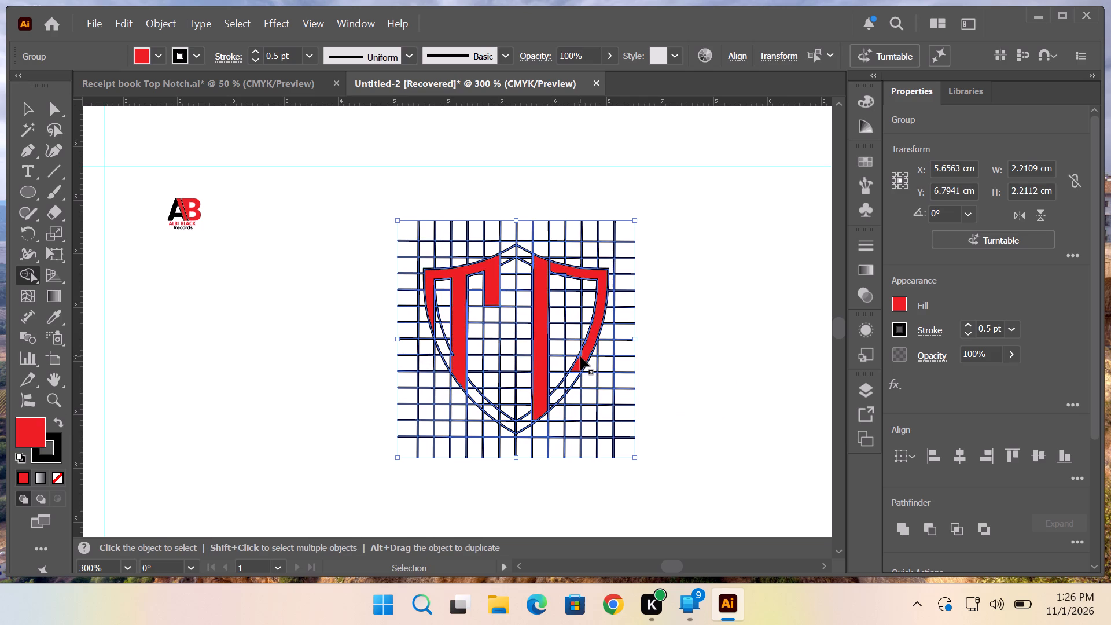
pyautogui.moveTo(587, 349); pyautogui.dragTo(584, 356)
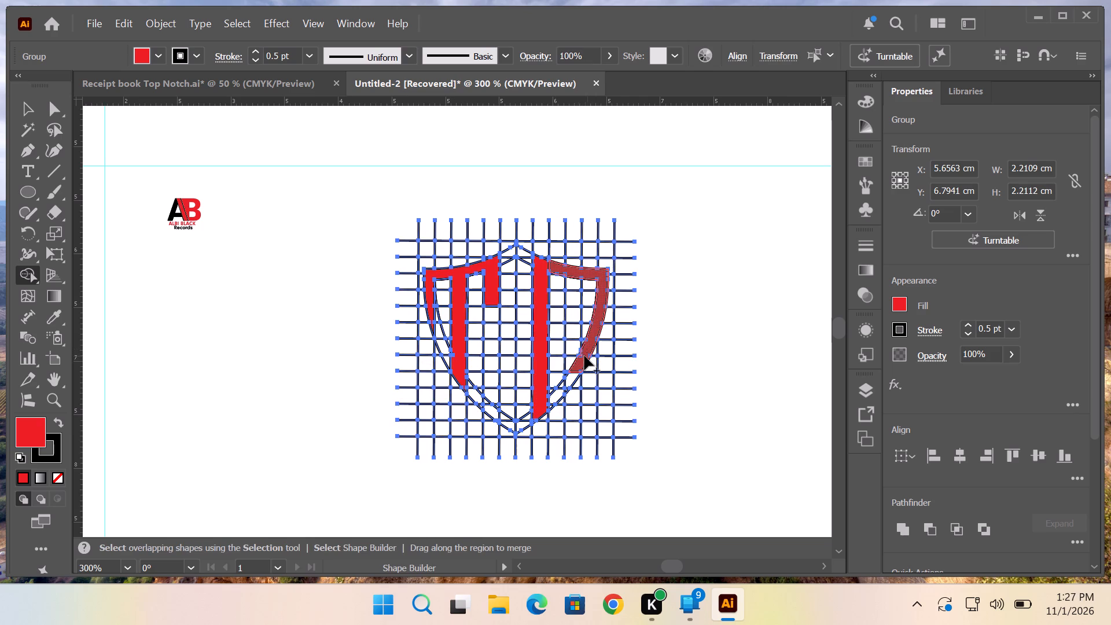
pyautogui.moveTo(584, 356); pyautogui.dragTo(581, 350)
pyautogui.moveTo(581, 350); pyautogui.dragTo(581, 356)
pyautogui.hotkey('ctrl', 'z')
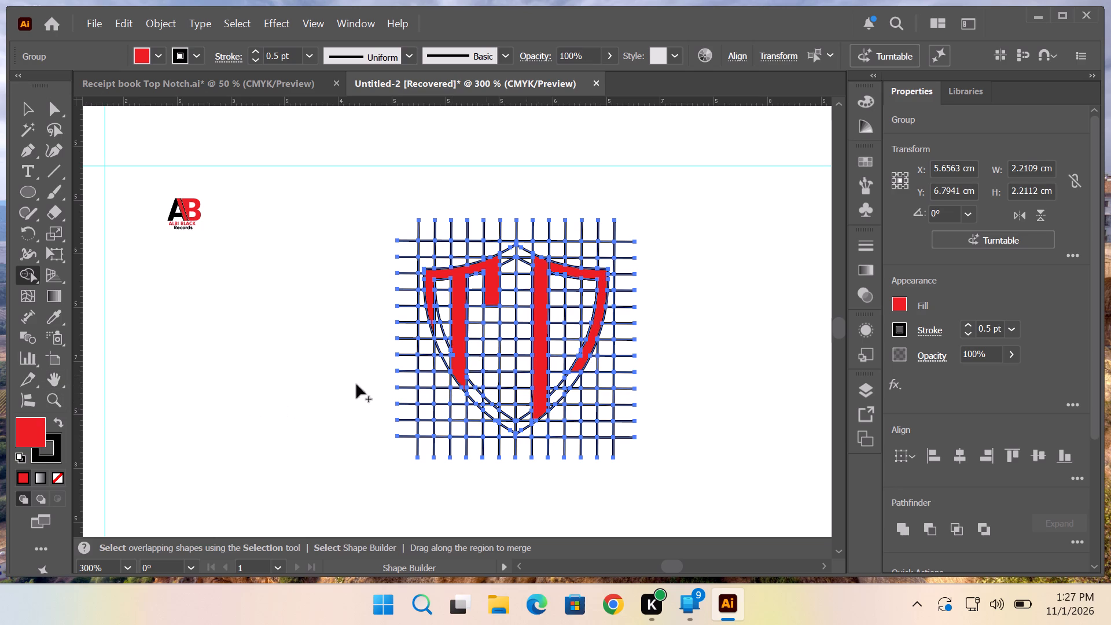
# Reselect the shield and grid at 800% zoom and merge the sliver on the right side band's lower inner edge into the red band.
pyautogui.click(56, 399)
pyautogui.scroll(5, 555, 387)
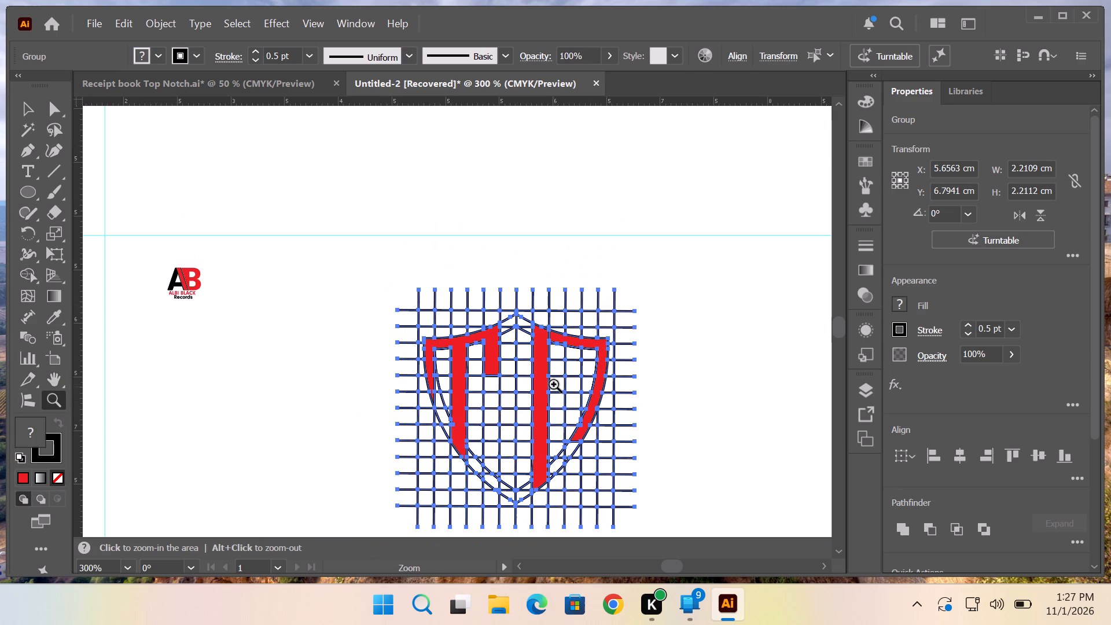
pyautogui.click(557, 421)
pyautogui.click(410, 358)
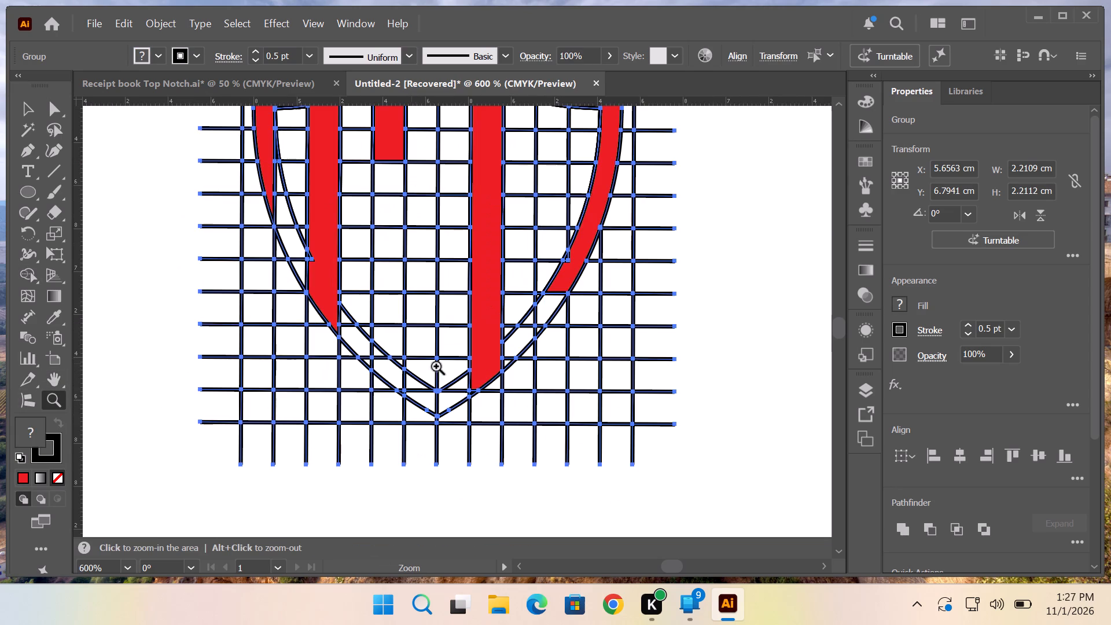
pyautogui.click(447, 328)
pyautogui.scroll(6, 447, 328)
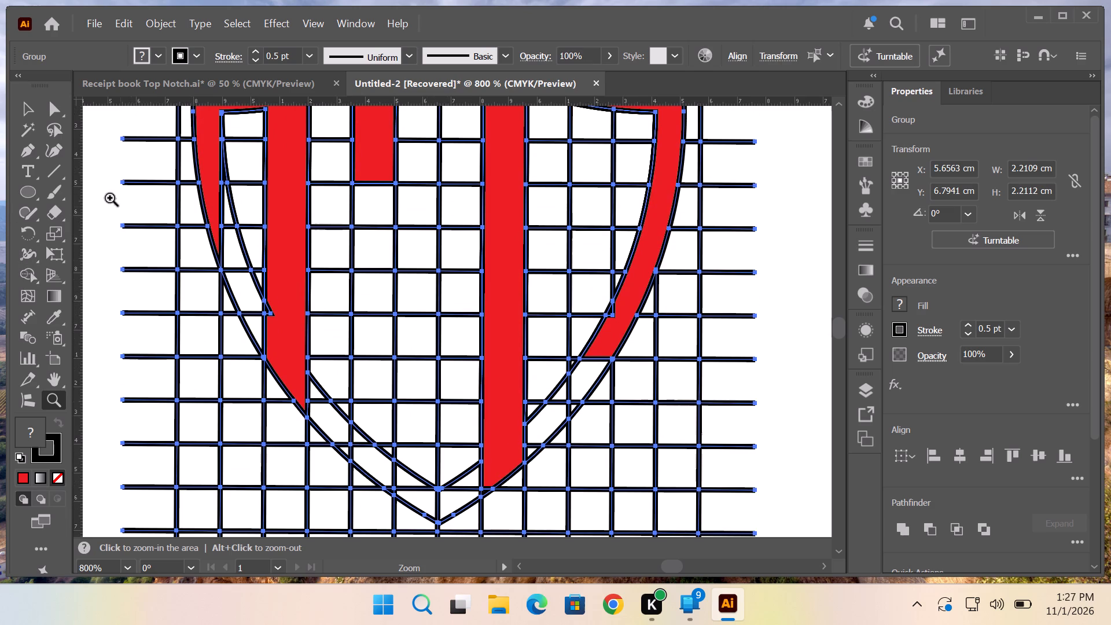
pyautogui.click(36, 105)
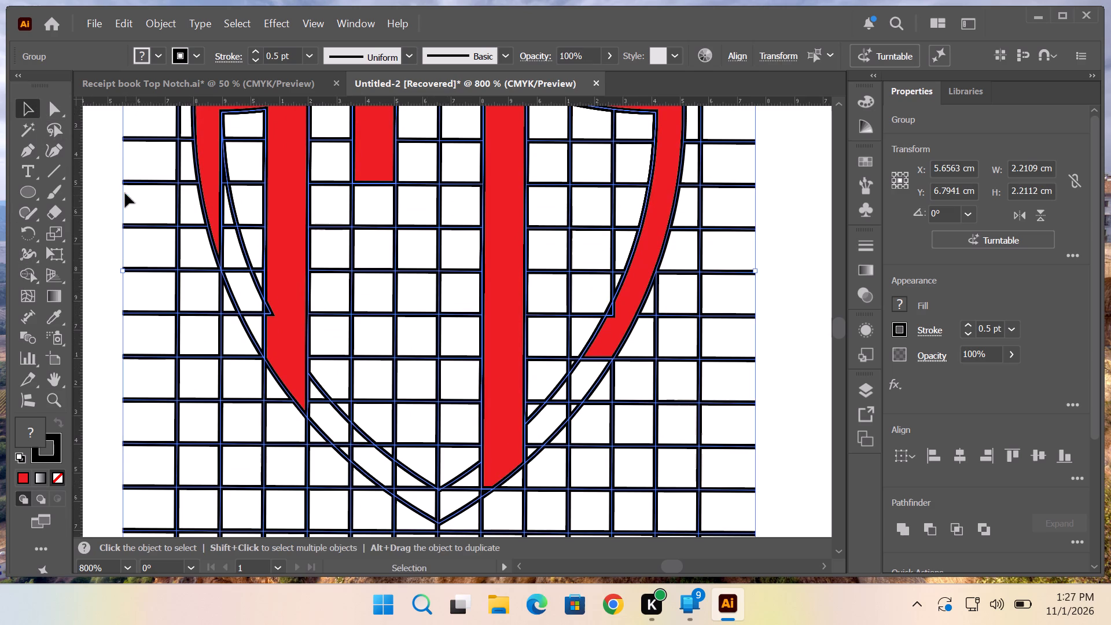
pyautogui.moveTo(105, 133); pyautogui.dragTo(680, 502)
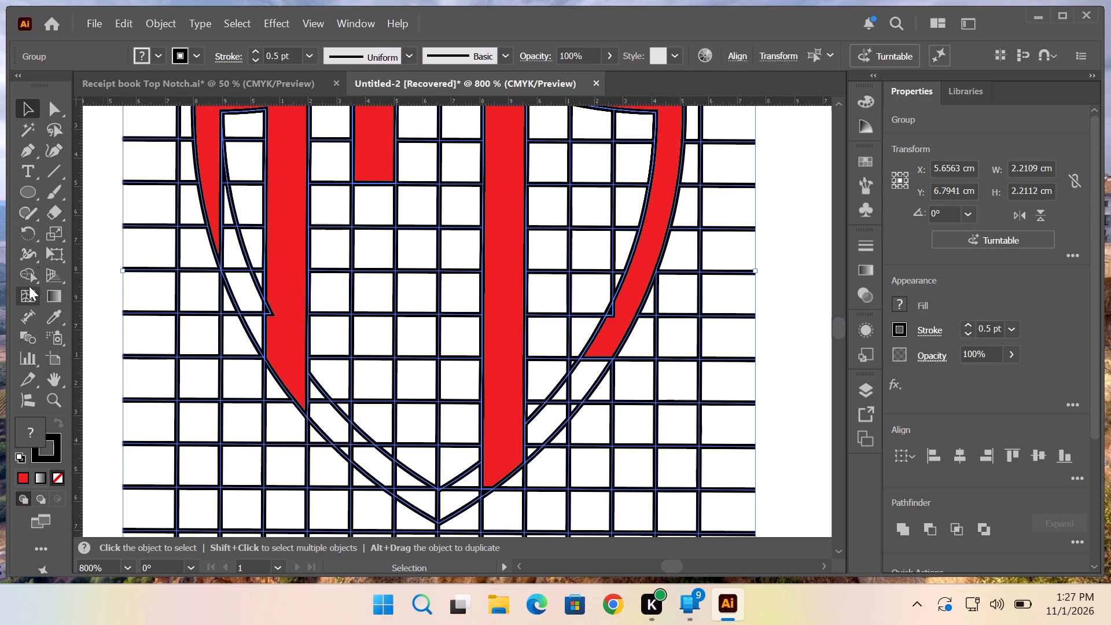
pyautogui.click(29, 269)
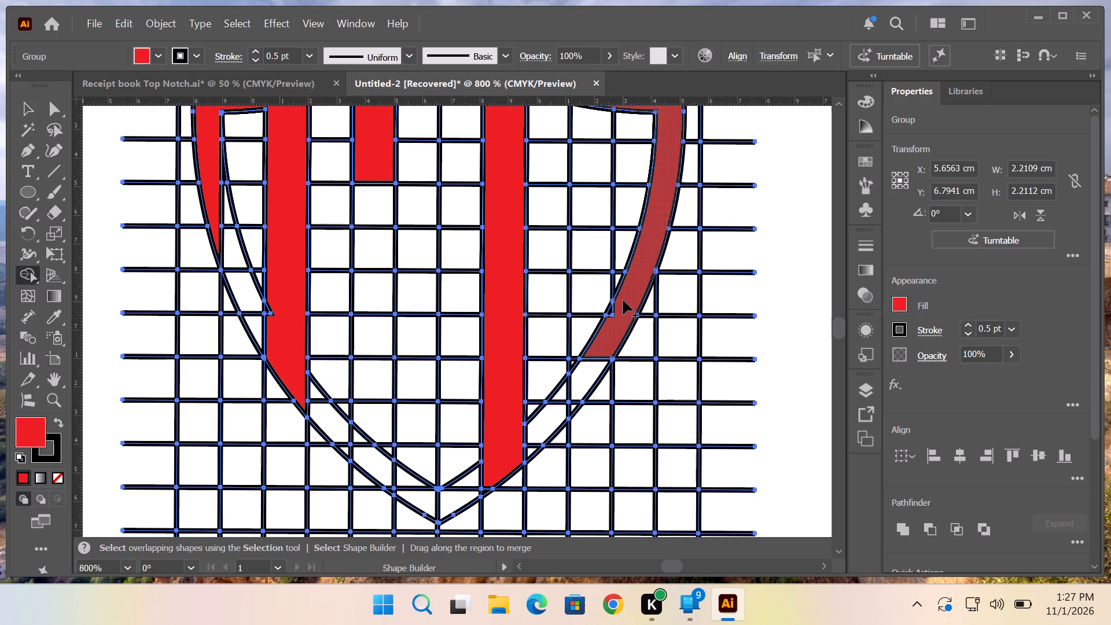
pyautogui.moveTo(623, 300); pyautogui.dragTo(616, 310)
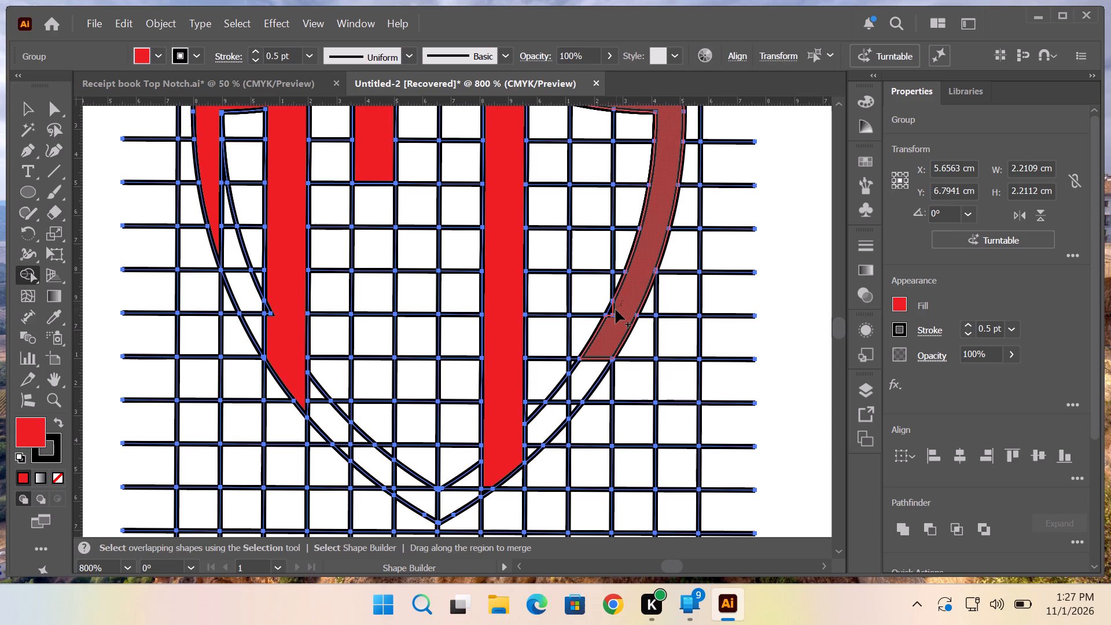
pyautogui.moveTo(616, 310); pyautogui.dragTo(610, 320)
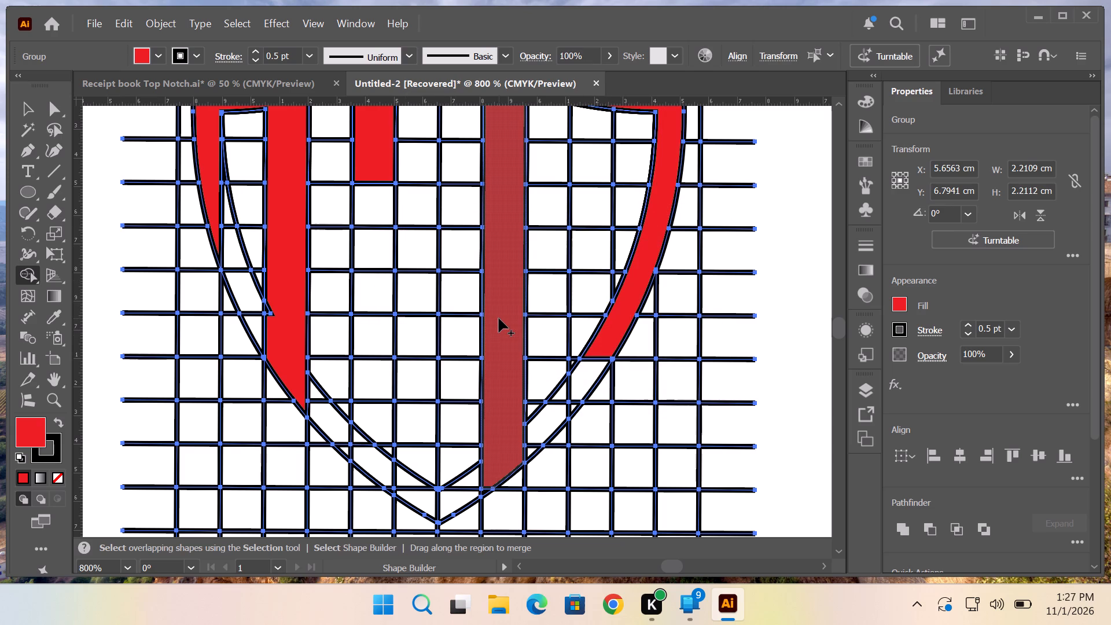
# Merge the sliver under the upper-right band beside the tall right bar into the red right band.
pyautogui.scroll(7, 499, 318)
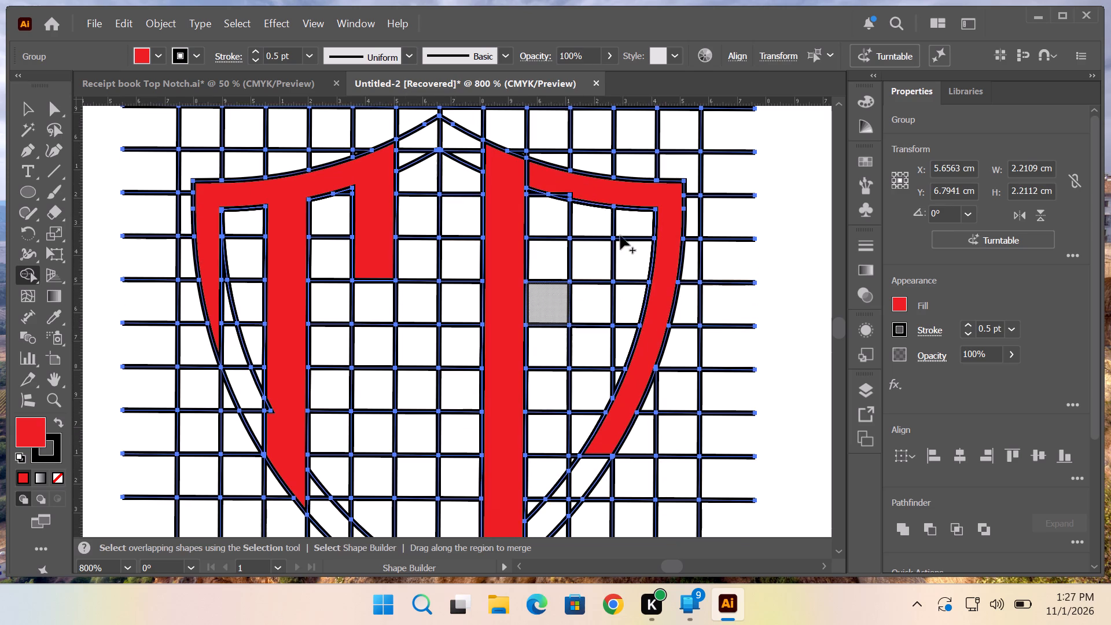
pyautogui.moveTo(553, 189); pyautogui.dragTo(567, 192)
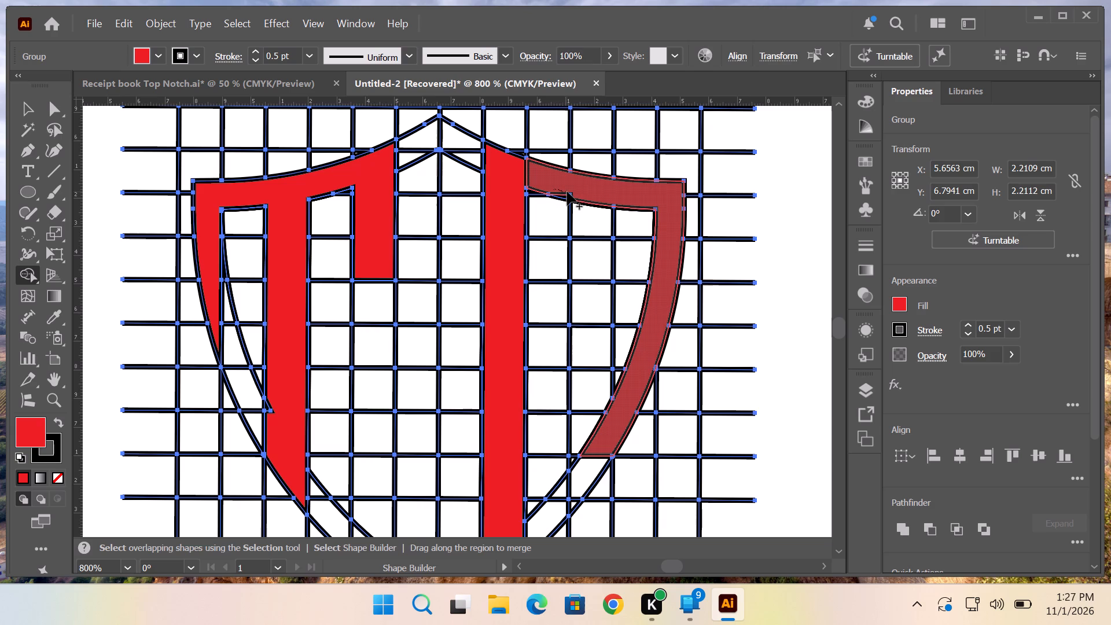
pyautogui.moveTo(567, 192); pyautogui.dragTo(571, 196)
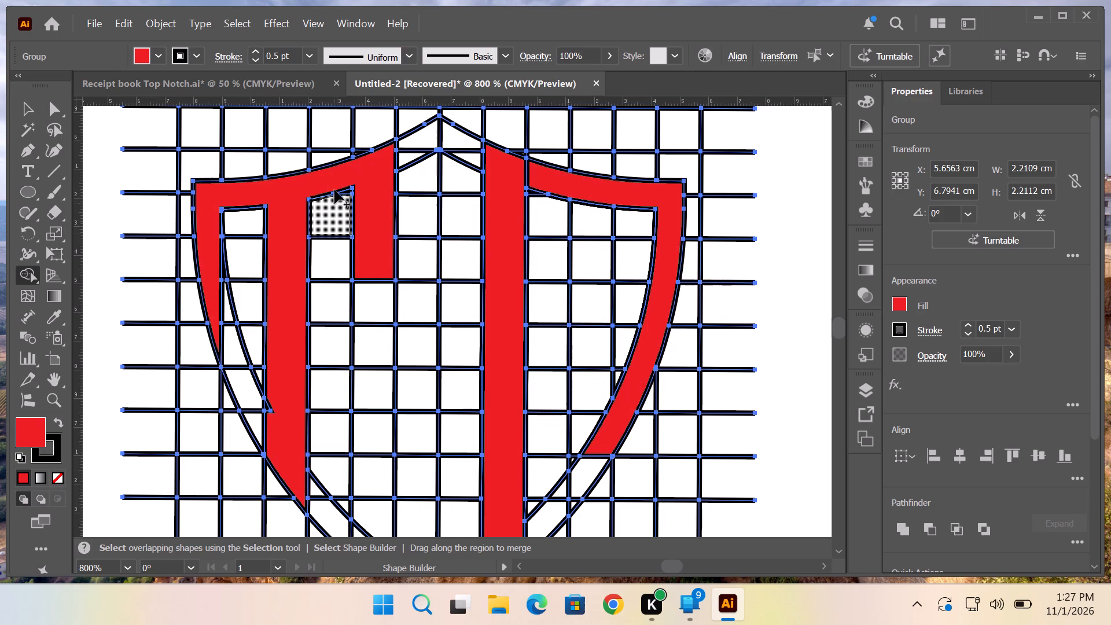
# Merge the small leftover tip of the inner shield curve on the tall left bar's edge into the red left shape.
pyautogui.scroll(-1, 260, 351)
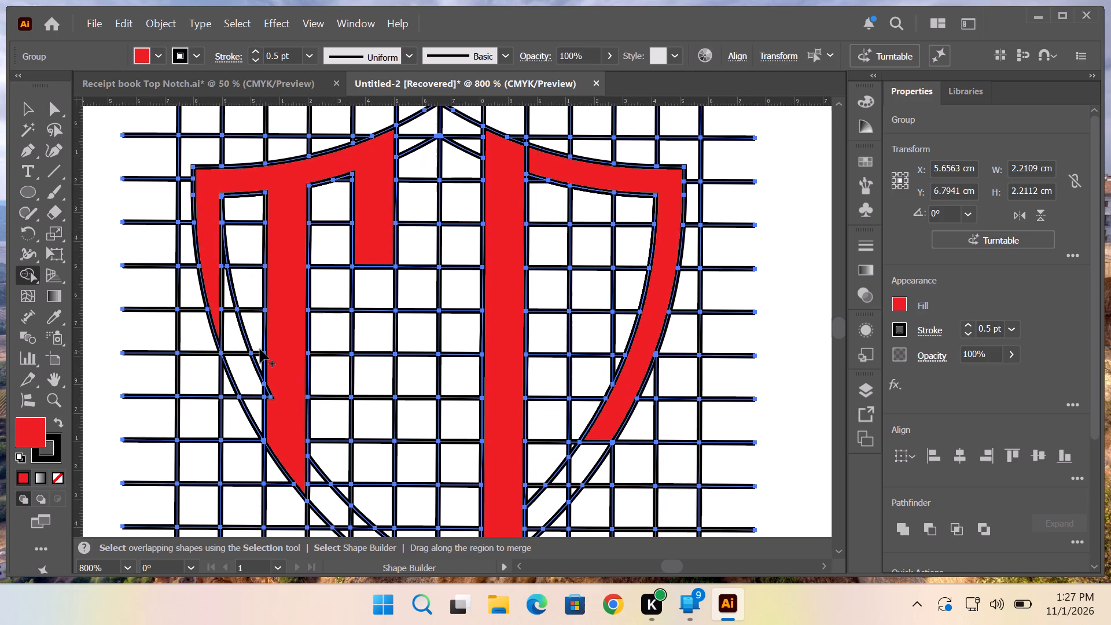
pyautogui.scroll(-2, 282, 345)
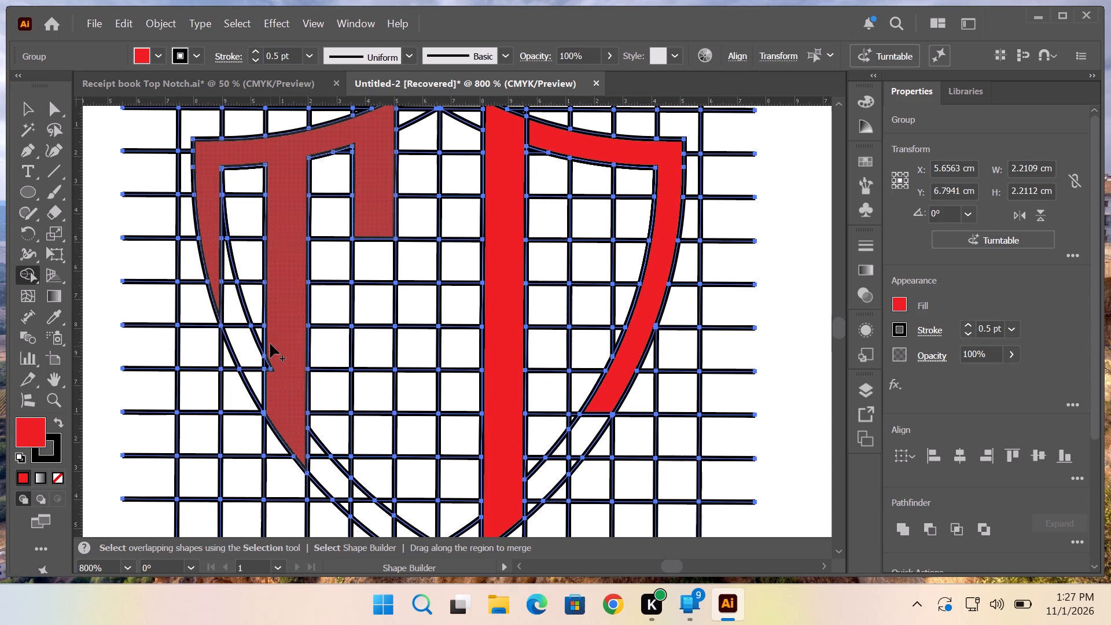
pyautogui.moveTo(270, 340); pyautogui.dragTo(271, 376)
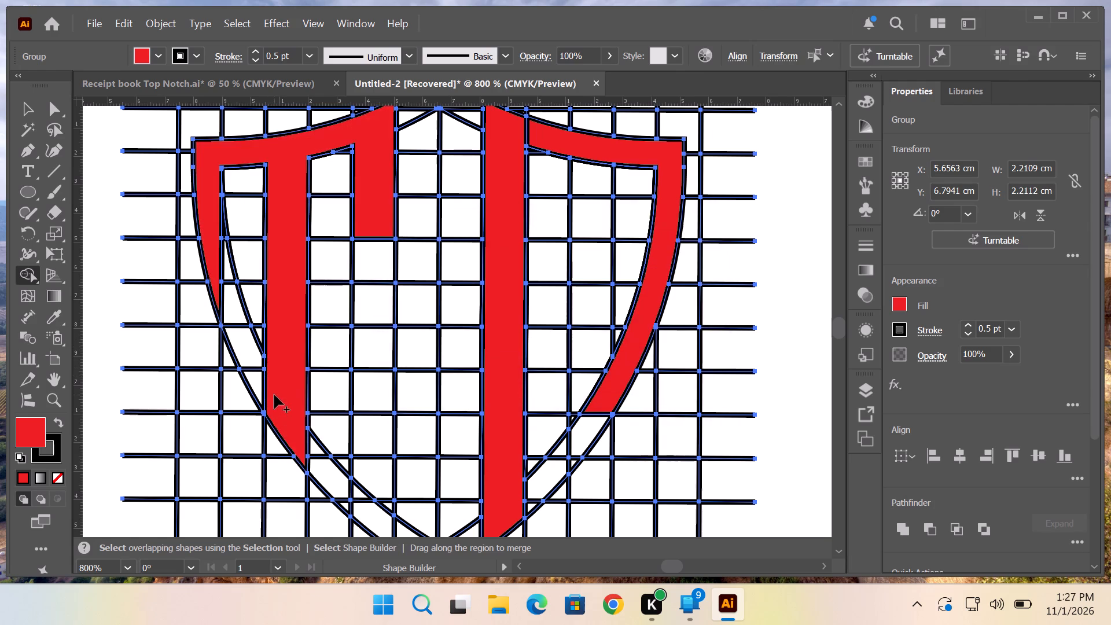
# Ungroup the shield and grid group at 300% zoom, leaving nothing selected.
pyautogui.scroll(4, 283, 396)
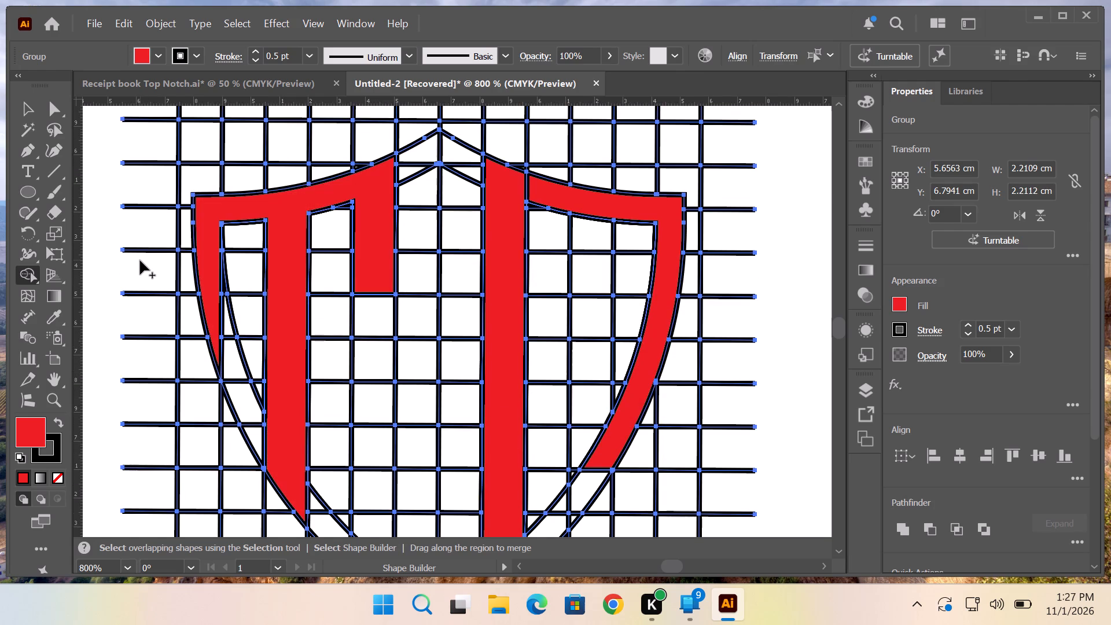
pyautogui.click(46, 396)
pyautogui.keyDown('alt'); pyautogui.click(496, 357); pyautogui.keyUp('alt')
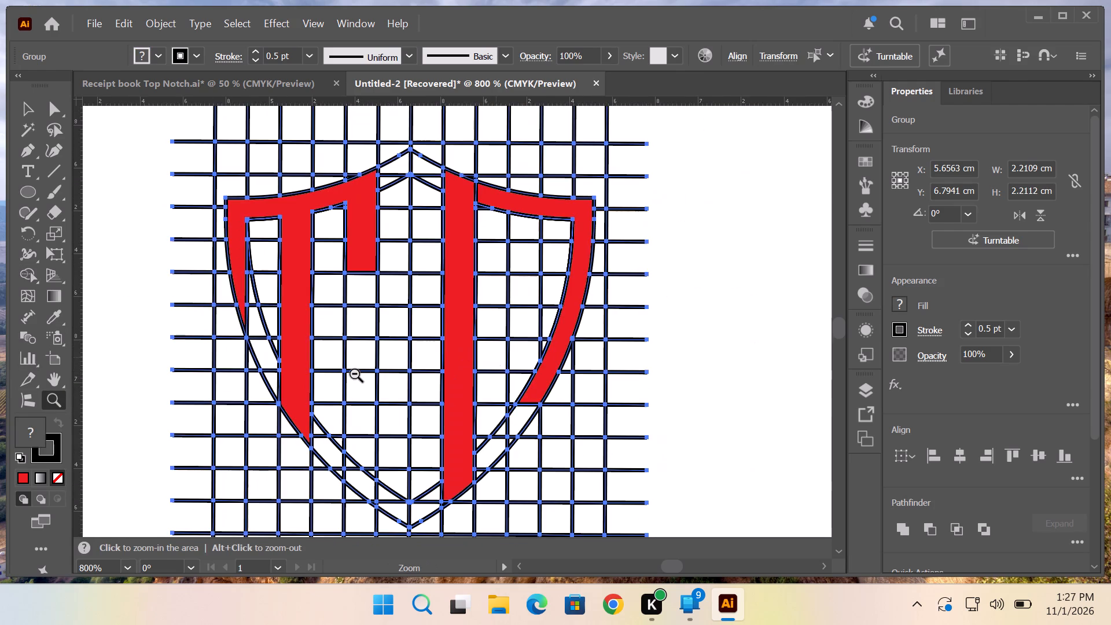
pyautogui.keyDown('alt'); pyautogui.click(355, 374); pyautogui.keyUp('alt')
pyautogui.keyDown('alt'); pyautogui.click(502, 358); pyautogui.keyUp('alt')
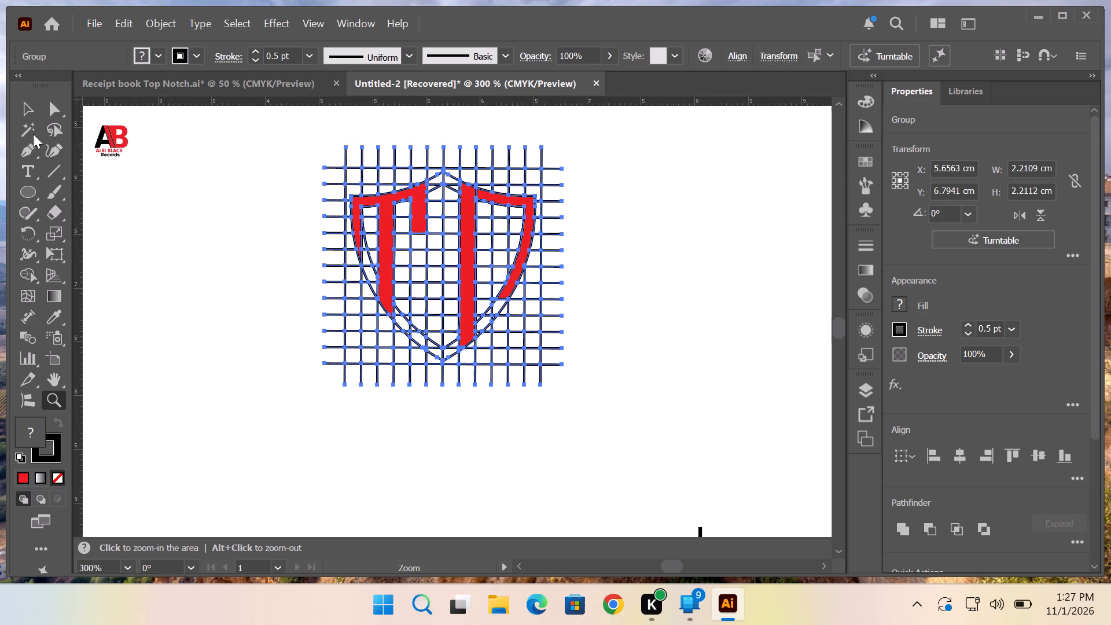
pyautogui.click(25, 111)
pyautogui.click(207, 328)
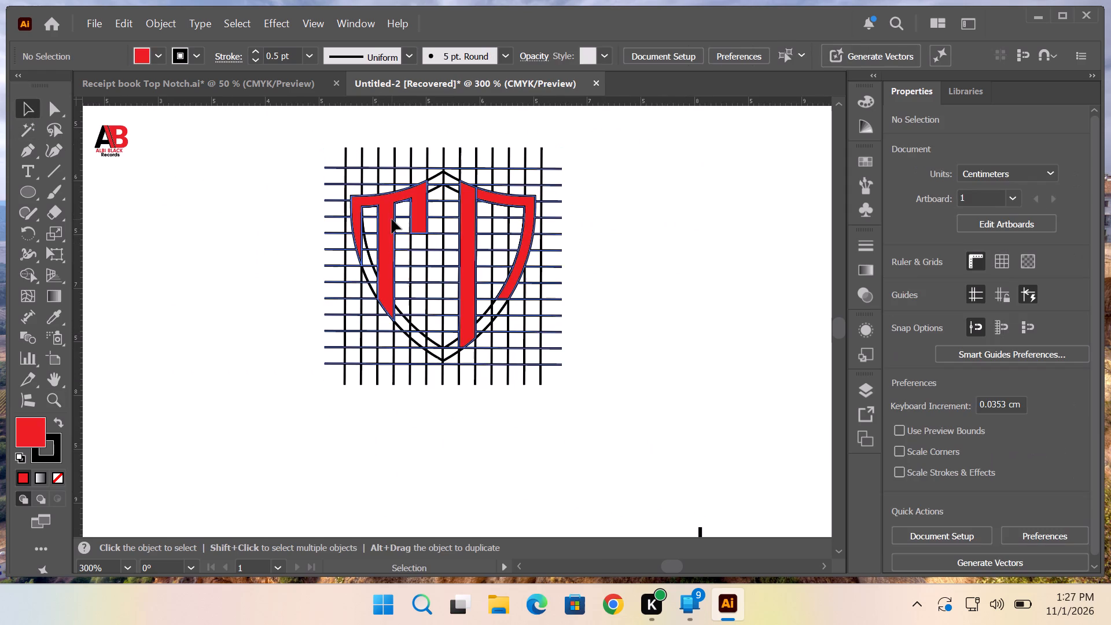
pyautogui.click(392, 219)
pyautogui.rightClick(392, 219)
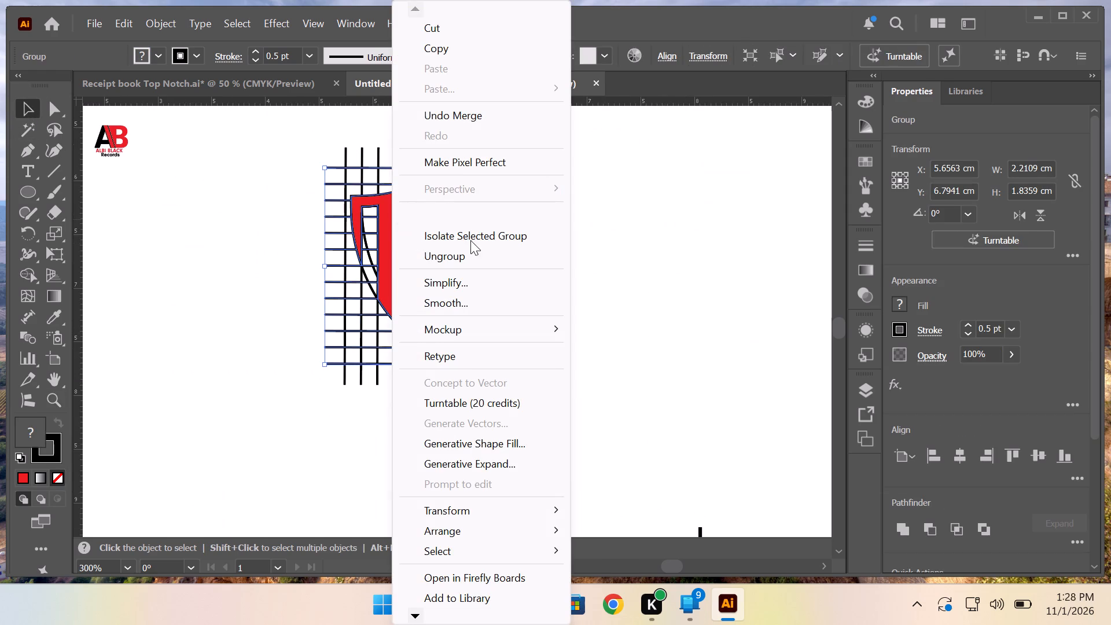
pyautogui.click(444, 267)
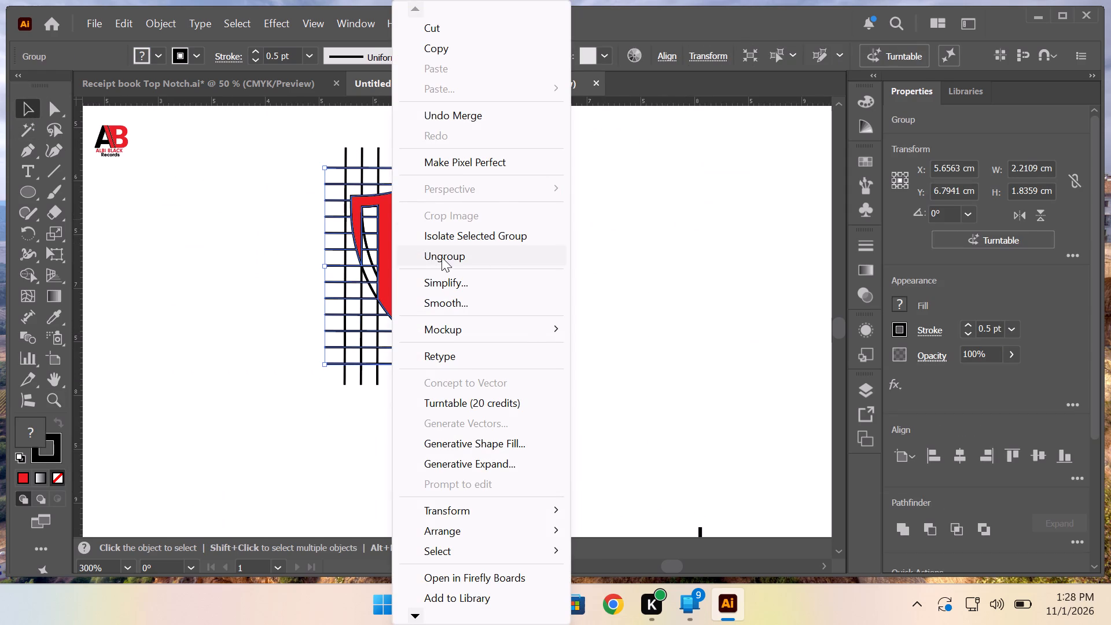
pyautogui.click(442, 257)
pyautogui.click(680, 212)
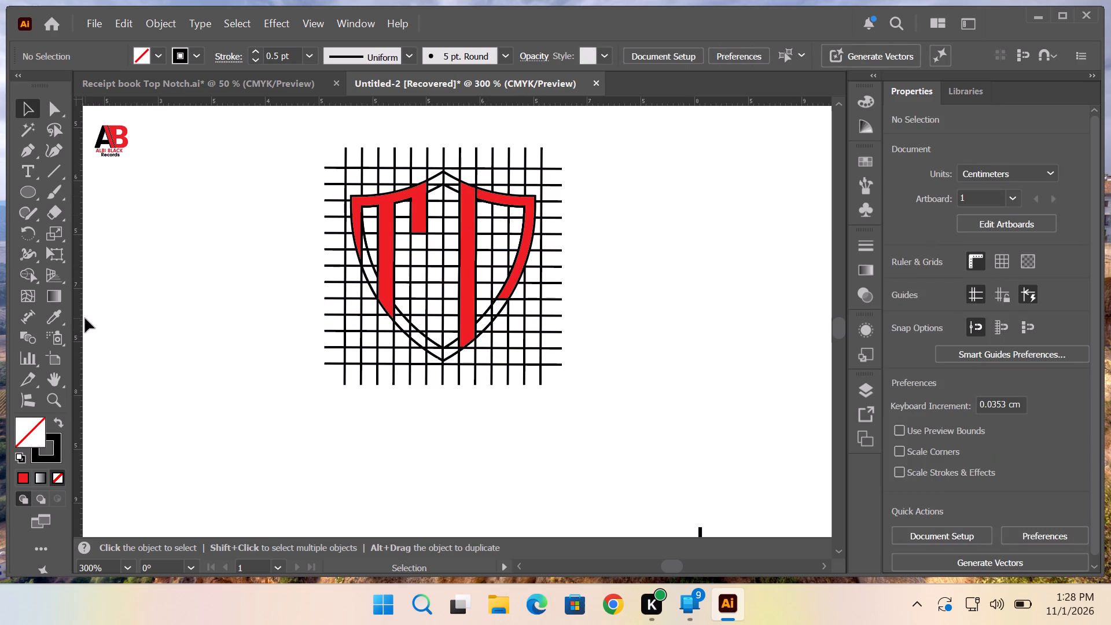
# Select the shield and grid pieces, set the fill to red, and merge the tall right bar with the red right band using Shape Builder.
pyautogui.moveTo(306, 167); pyautogui.dragTo(483, 319)
pyautogui.moveTo(483, 319); pyautogui.dragTo(604, 340)
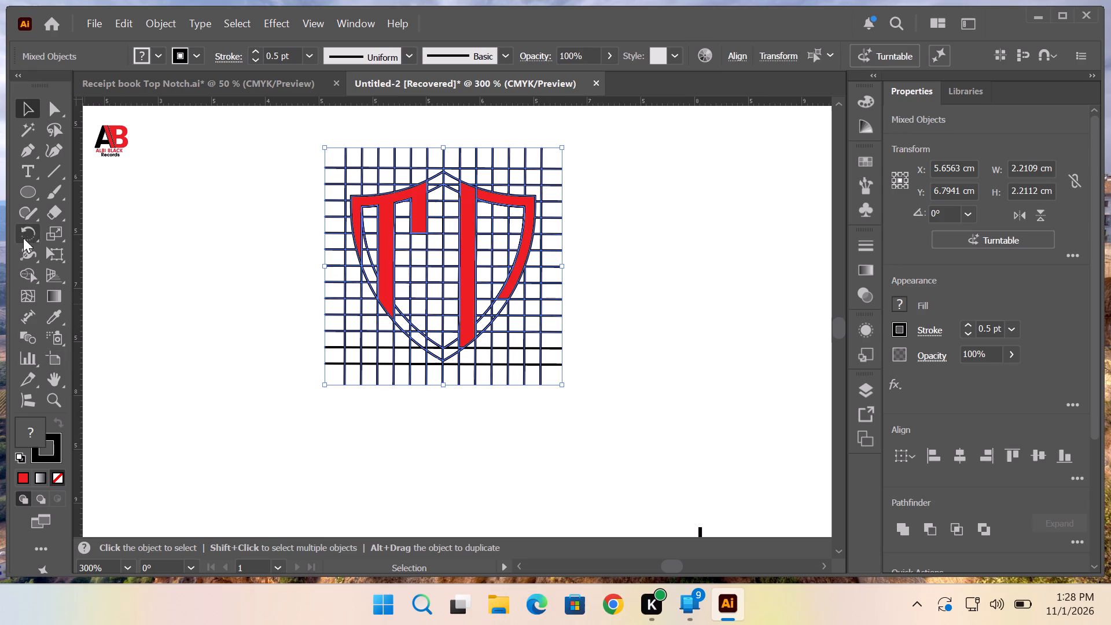
pyautogui.click(32, 278)
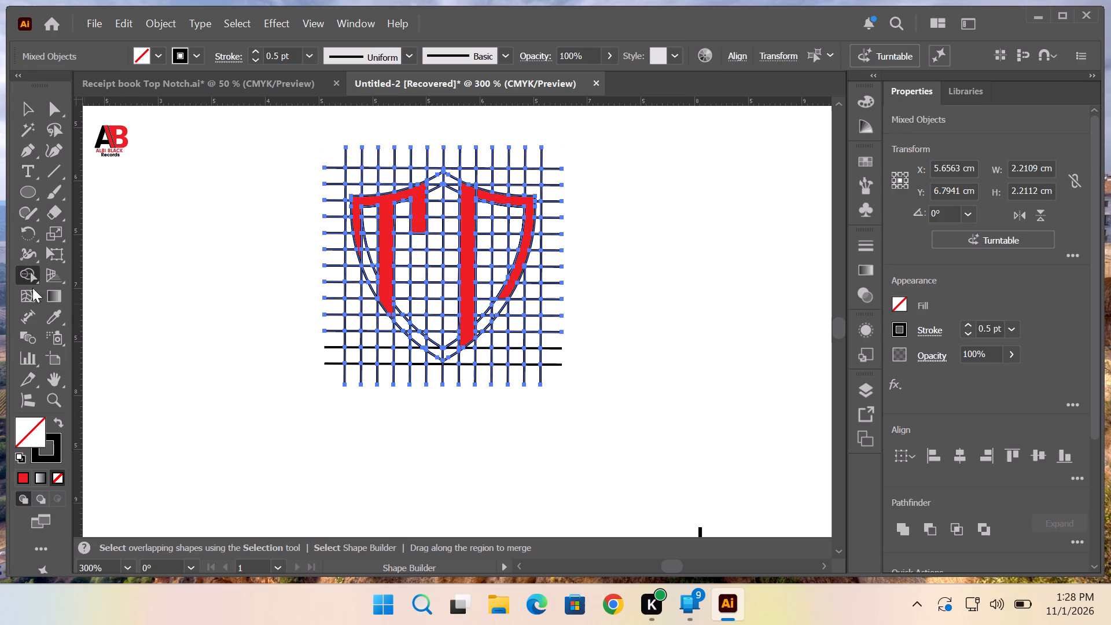
pyautogui.click(33, 428)
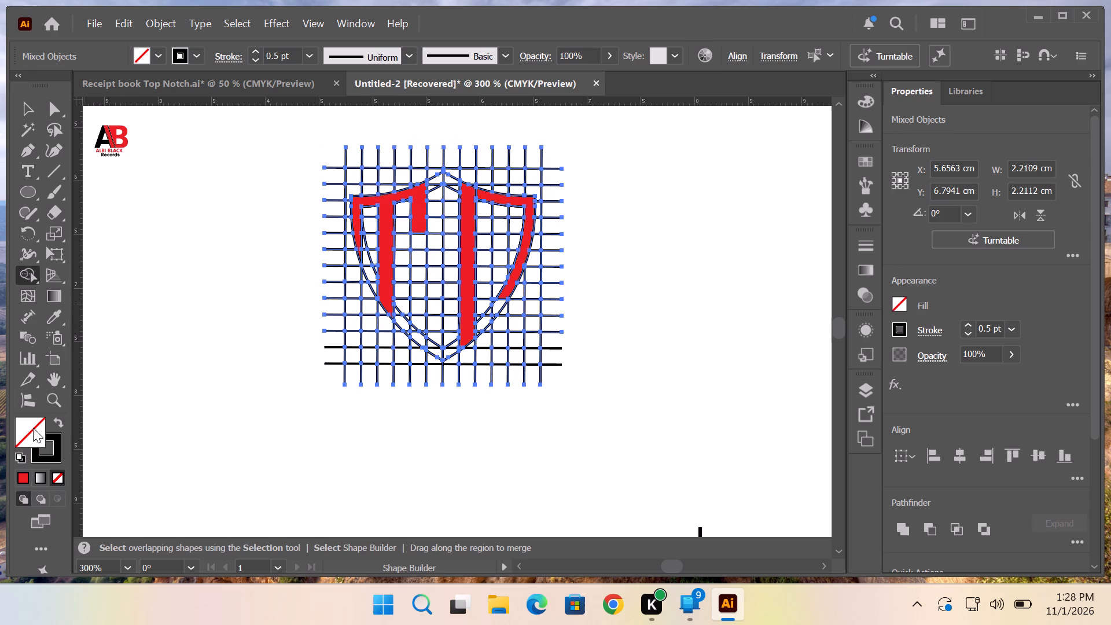
pyautogui.doubleClick(33, 428)
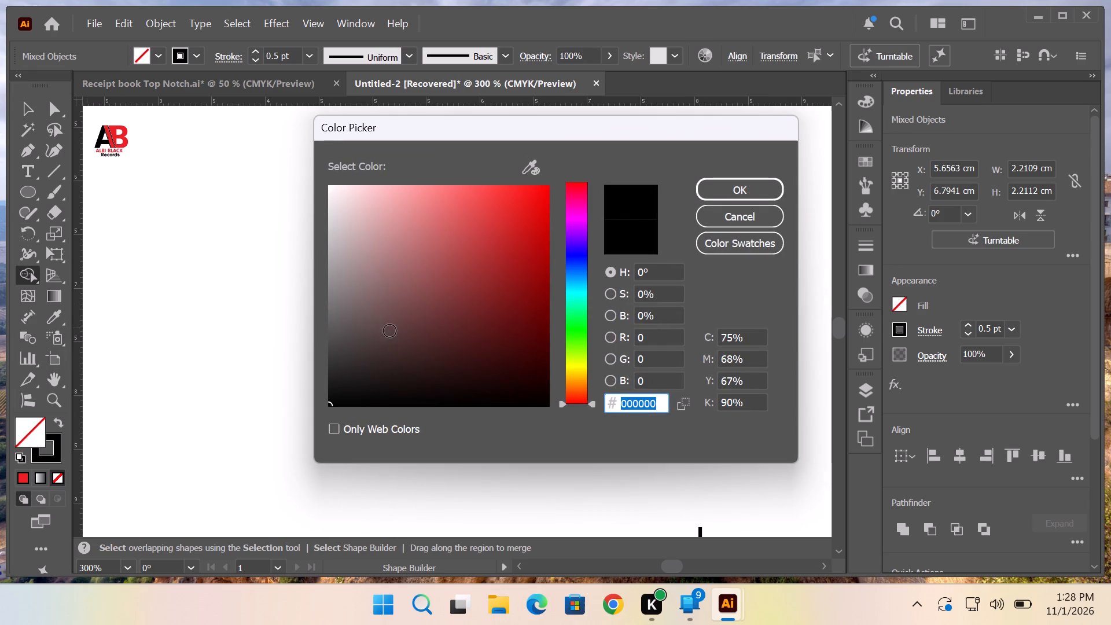
pyautogui.moveTo(524, 227); pyautogui.dragTo(543, 192)
pyautogui.click(726, 179)
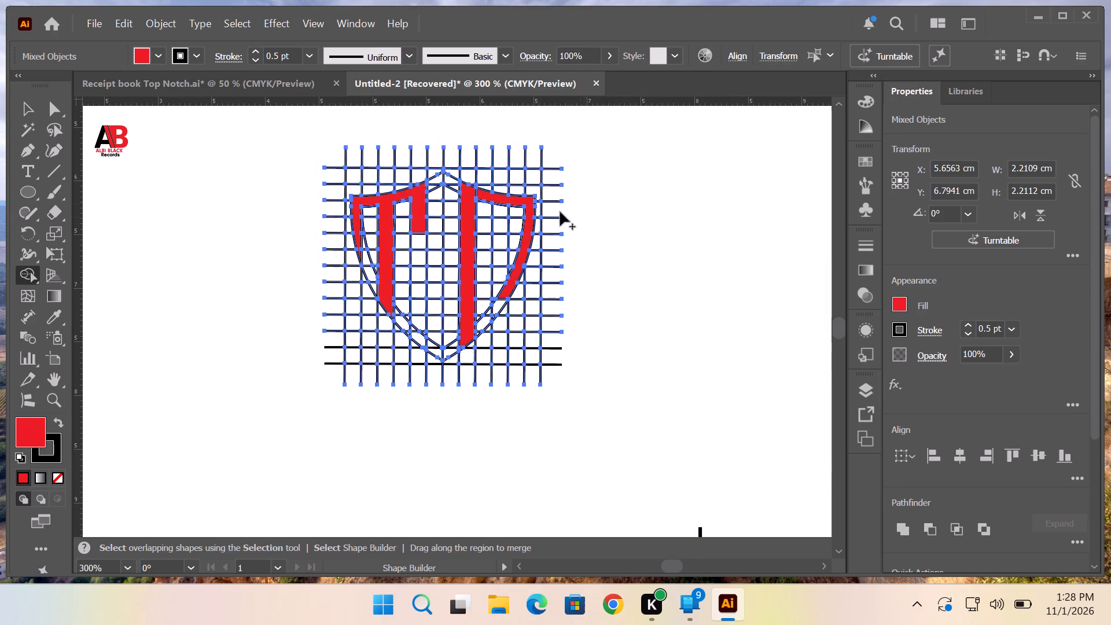
pyautogui.moveTo(469, 193); pyautogui.dragTo(473, 193)
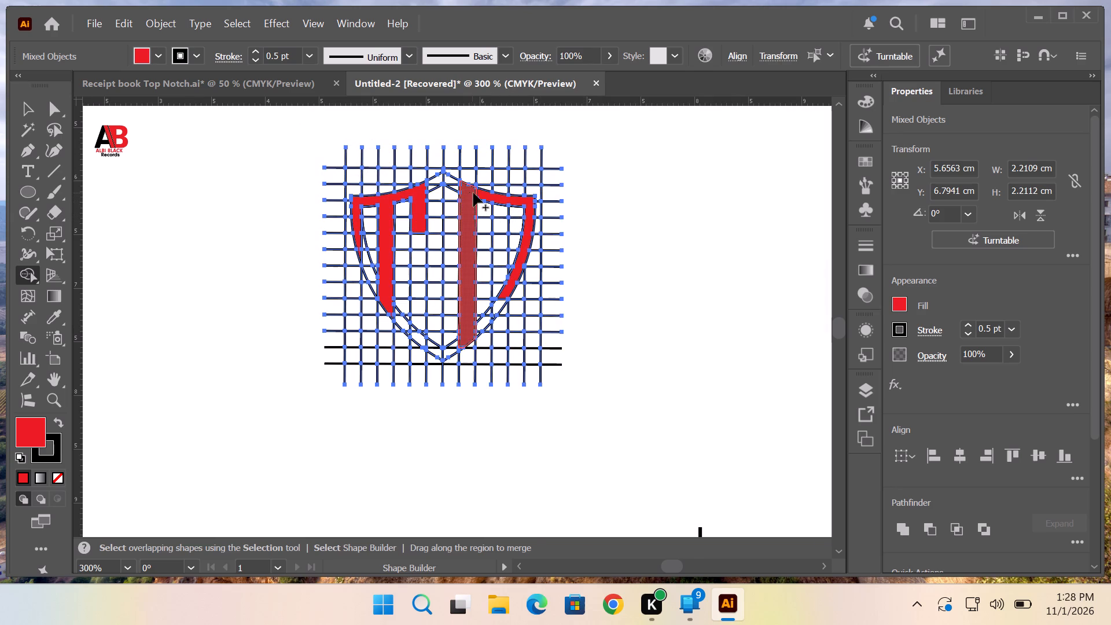
pyautogui.moveTo(473, 193); pyautogui.dragTo(483, 194)
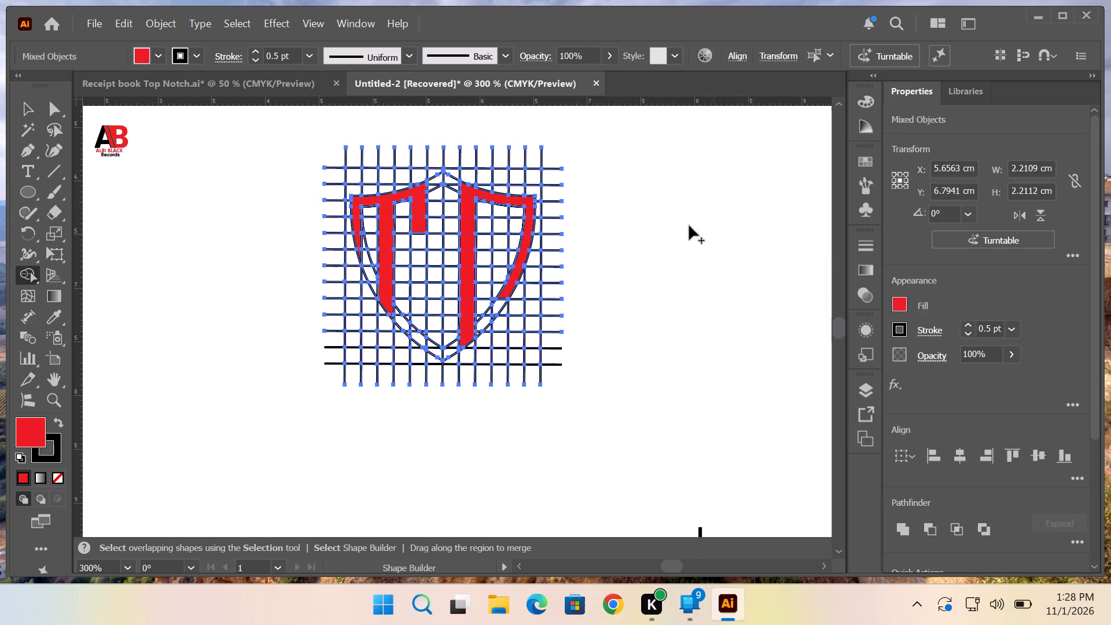
# Move the two red shapes together off the grid onto the blank area below and right of it, at about X 8.17 cm, Y 8.41 cm.
pyautogui.click(31, 111)
pyautogui.click(207, 307)
pyautogui.click(385, 223)
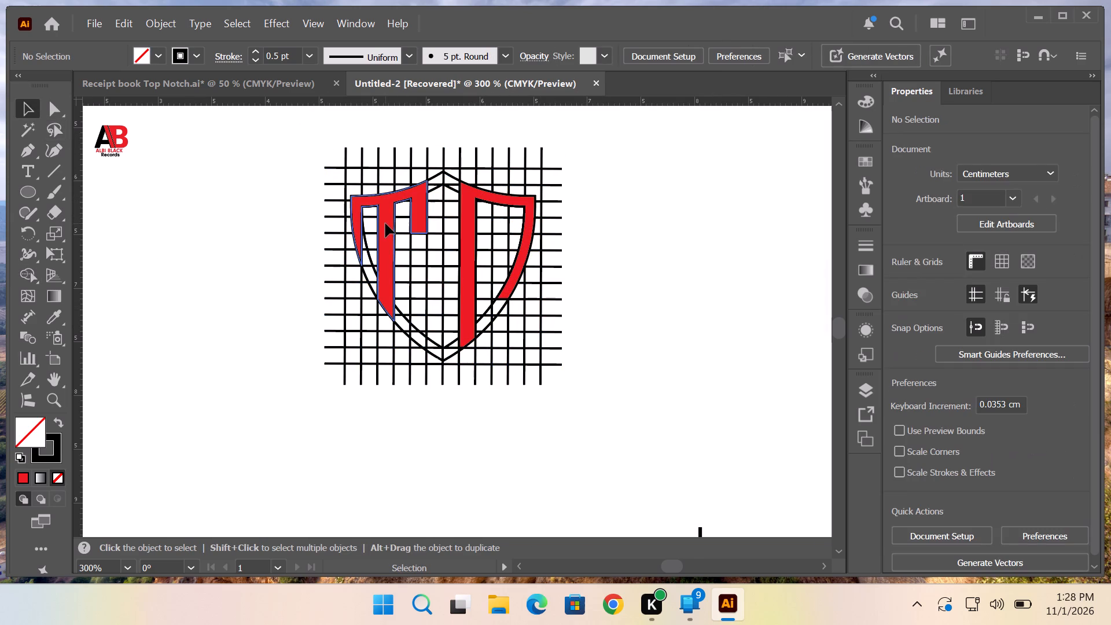
pyautogui.keyDown('shift'); pyautogui.click(464, 218); pyautogui.keyUp('shift')
pyautogui.moveTo(468, 220); pyautogui.dragTo(467, 223)
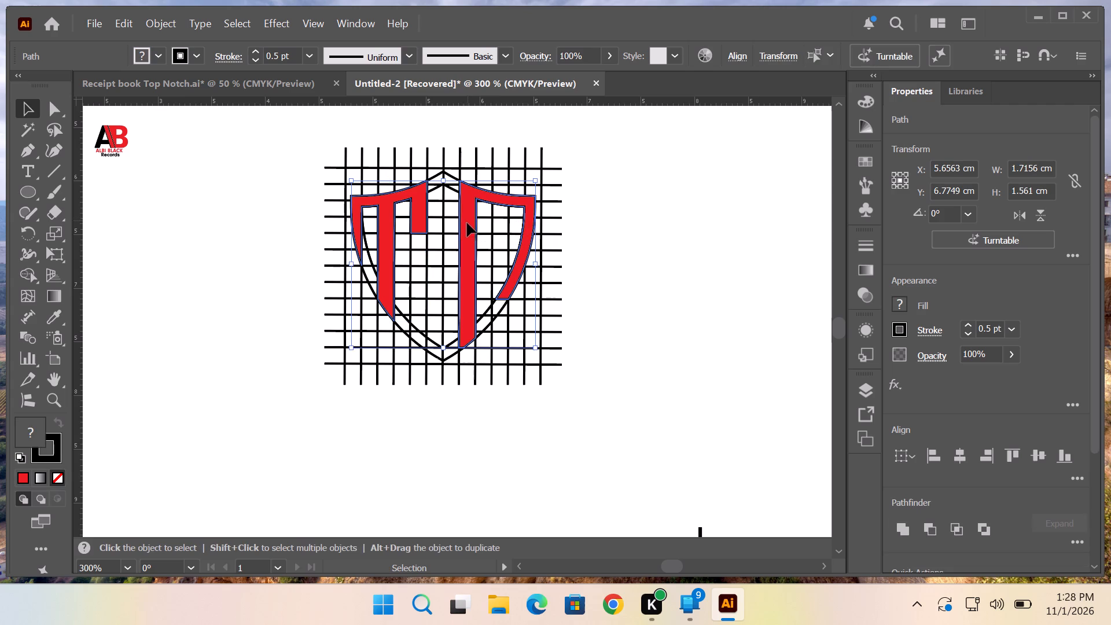
pyautogui.moveTo(467, 223); pyautogui.dragTo(715, 408)
pyautogui.moveTo(718, 388); pyautogui.dragTo(745, 377)
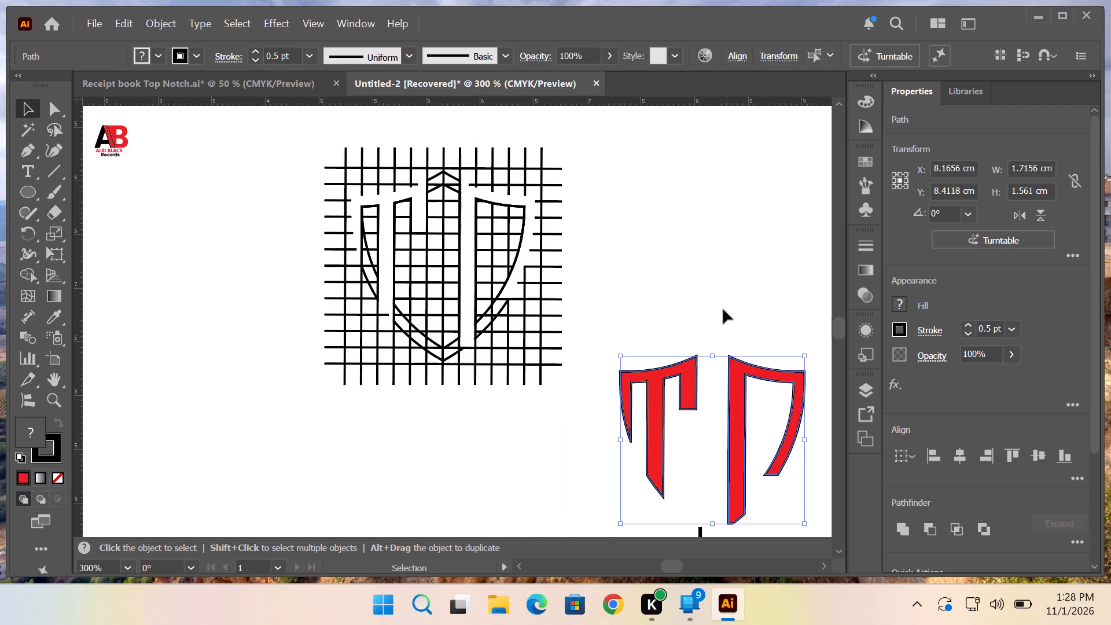
pyautogui.click(723, 300)
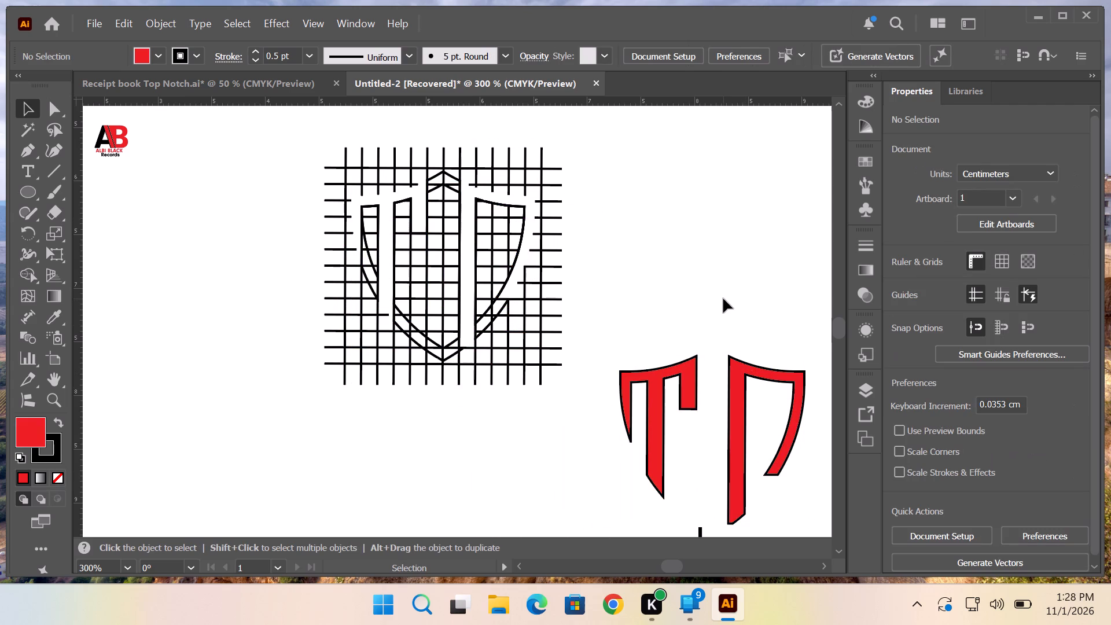
# Delete the stray short black vertical bar below the red shapes.
pyautogui.scroll(-5, 705, 437)
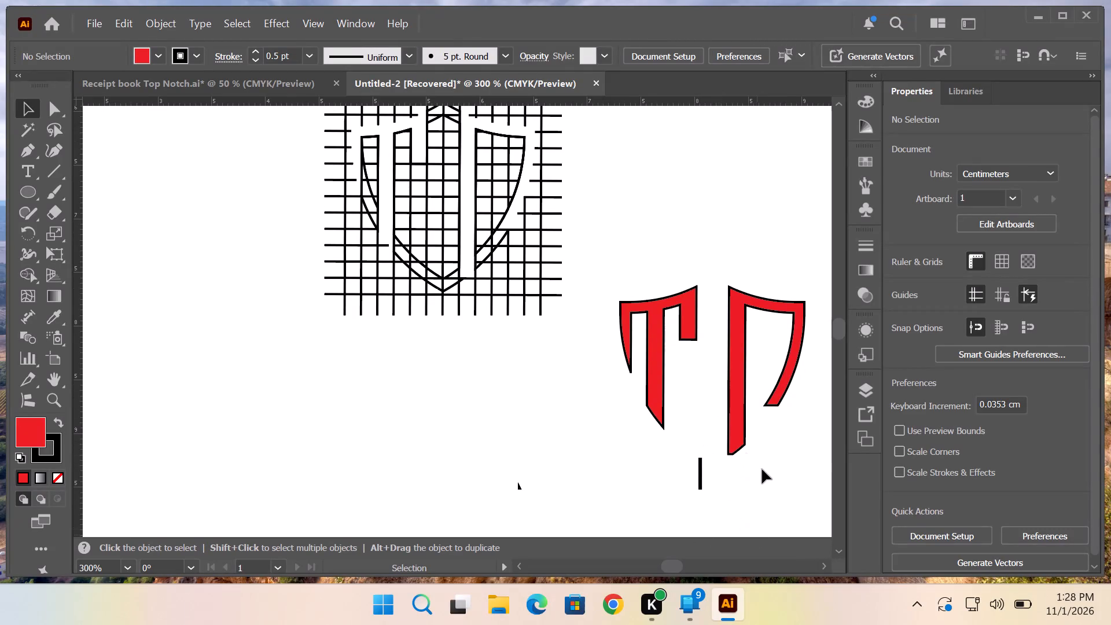
pyautogui.click(696, 467)
pyautogui.click(705, 478)
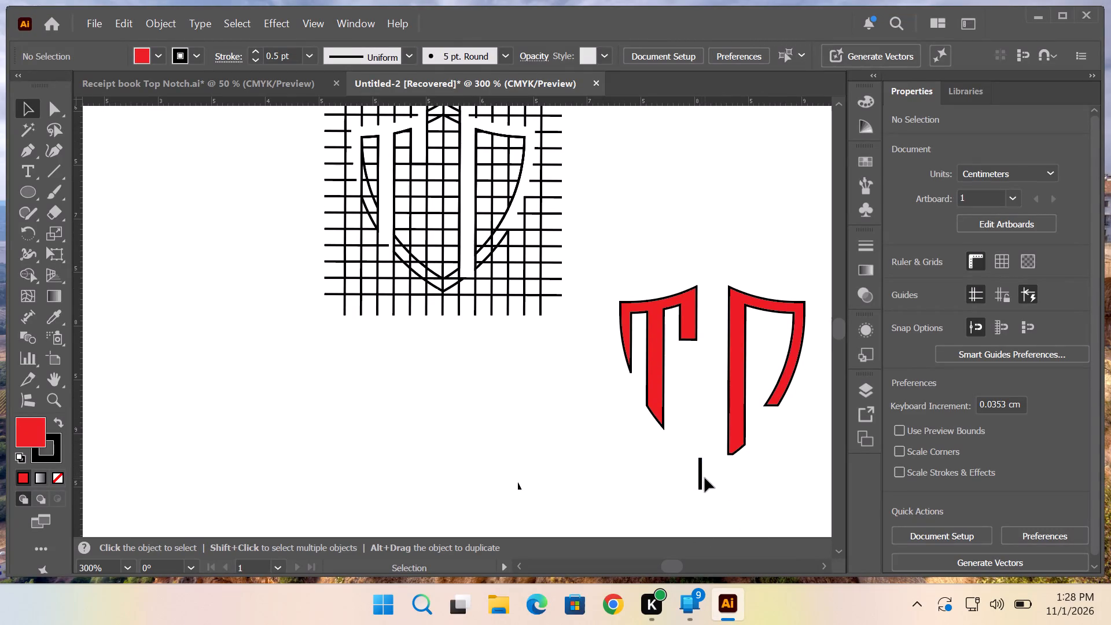
pyautogui.click(701, 470)
pyautogui.press('BackSpace')
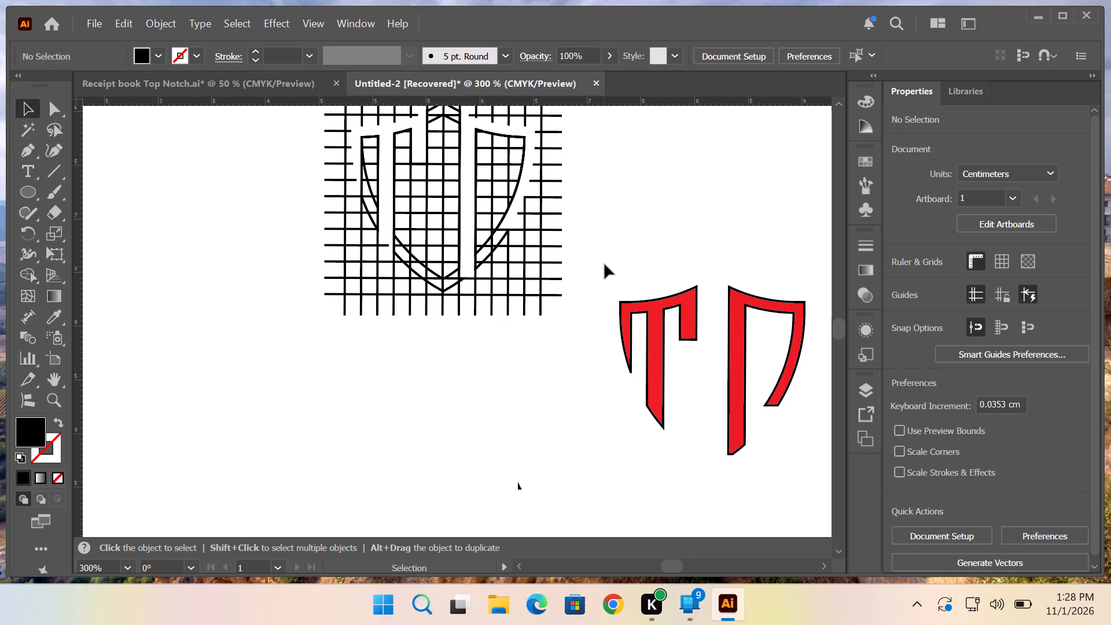
# Add the letter T as new text below the red left shape and reduce its font size to 5 pt.
pyautogui.scroll(-5, 615, 446)
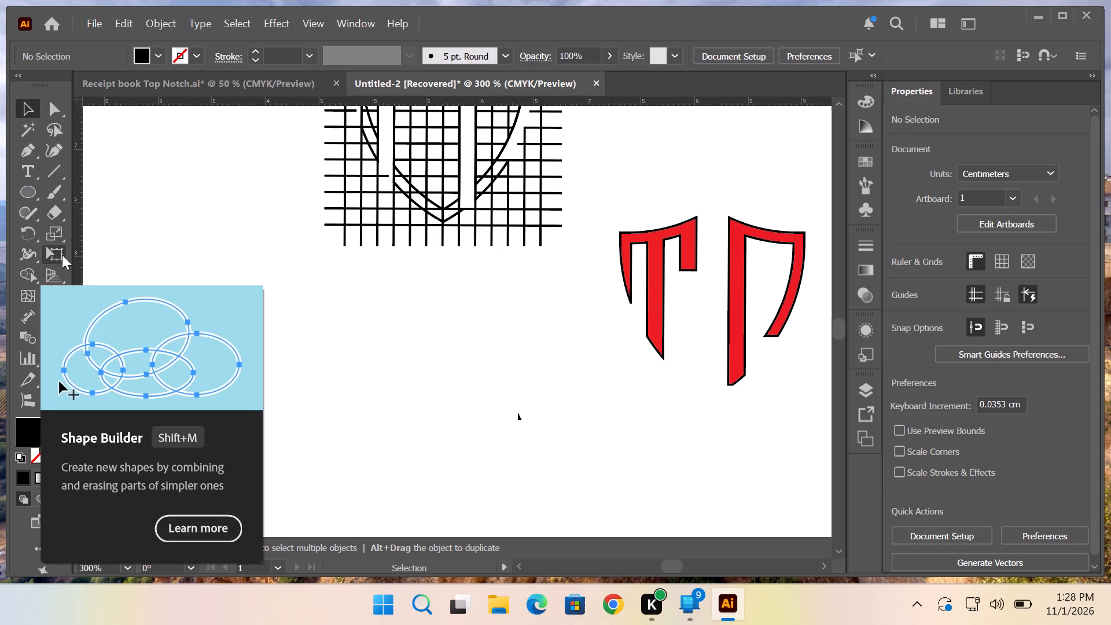
pyautogui.click(24, 174)
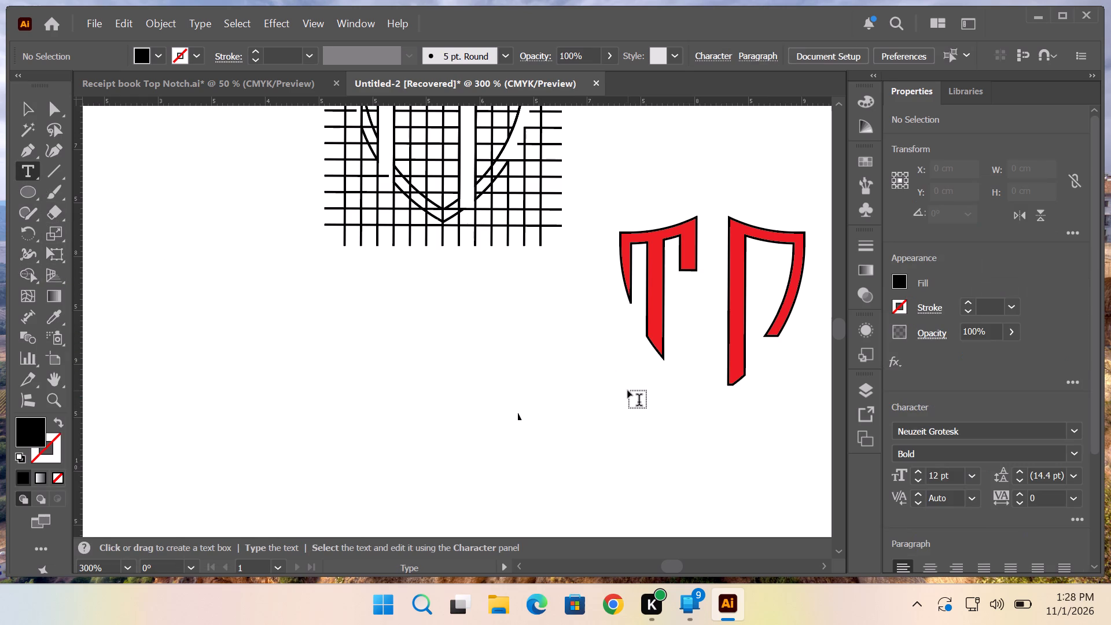
pyautogui.click(639, 443)
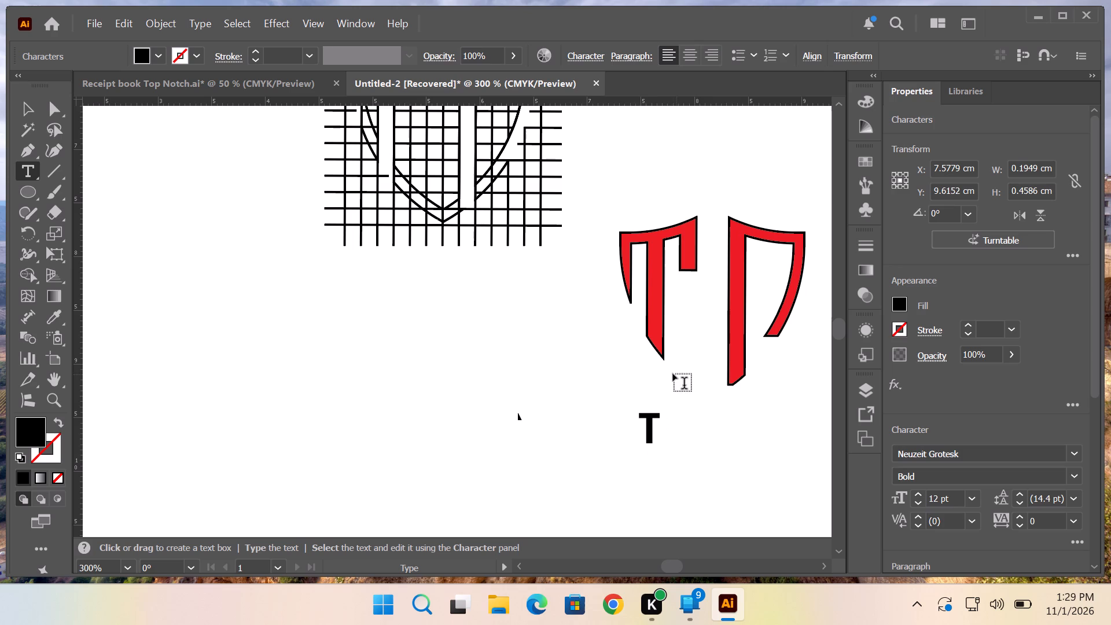
pyautogui.click(919, 506)
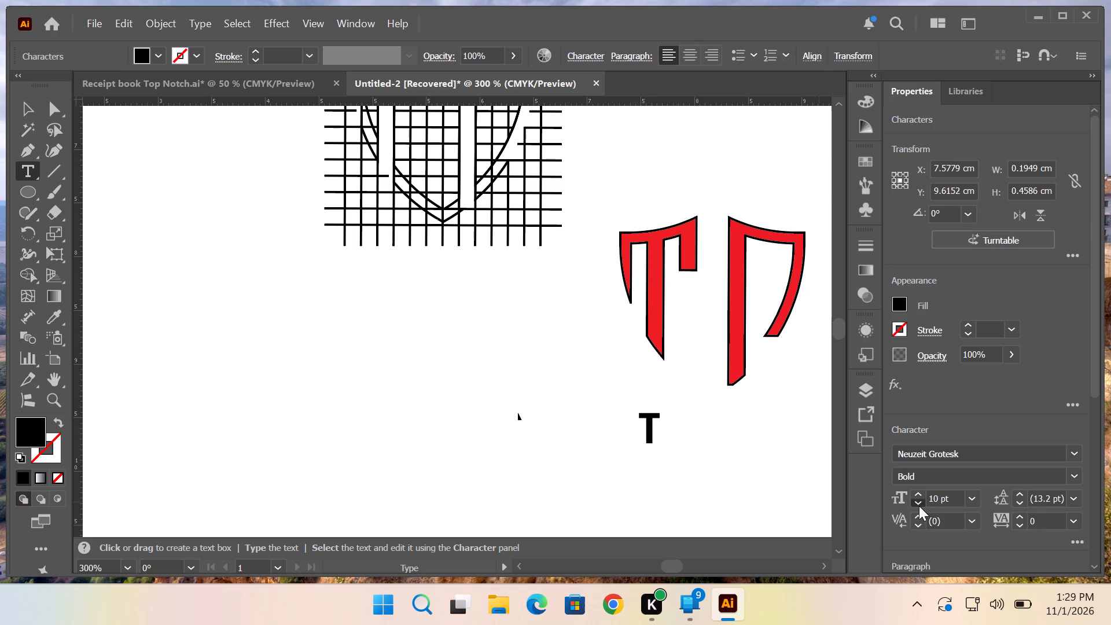
pyautogui.click(919, 506)
pyautogui.click(24, 107)
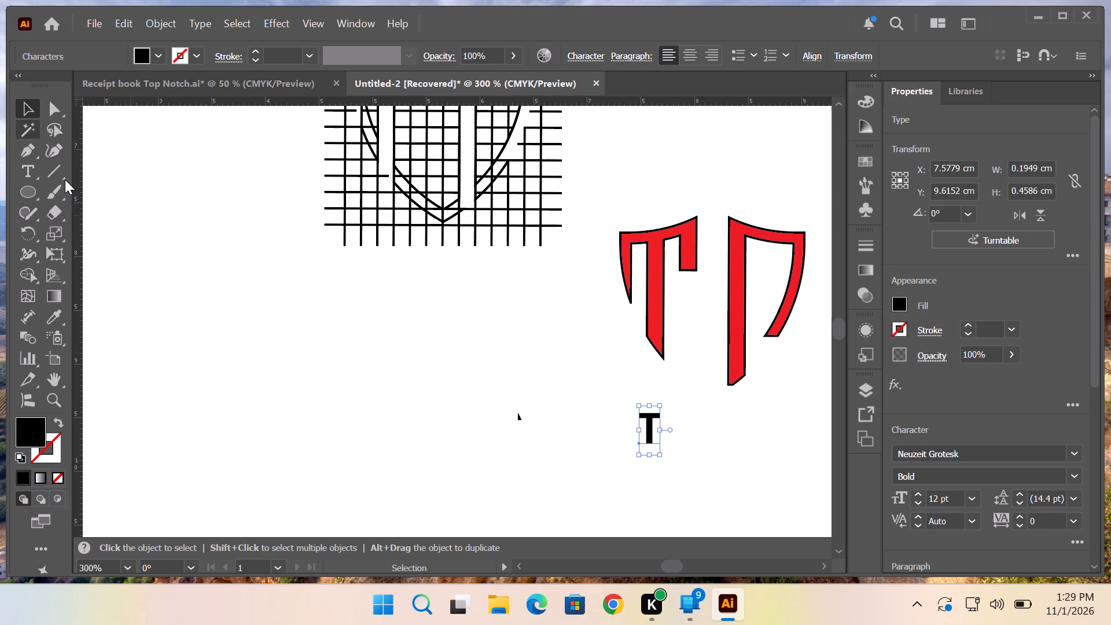
pyautogui.tripleClick(918, 506)
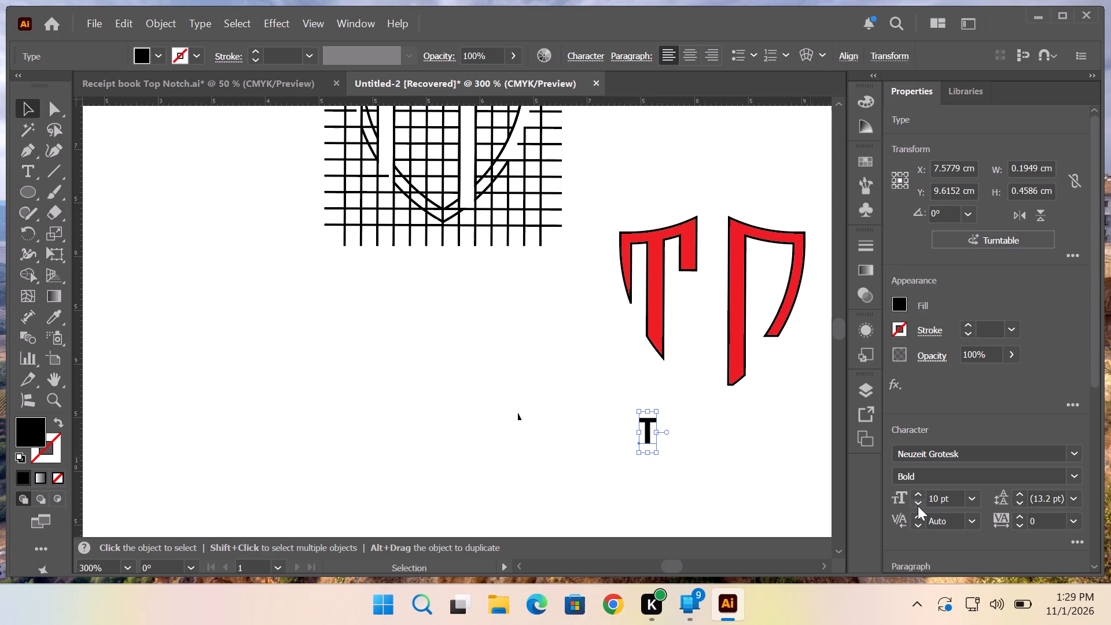
pyautogui.tripleClick(918, 506)
pyautogui.click(918, 506)
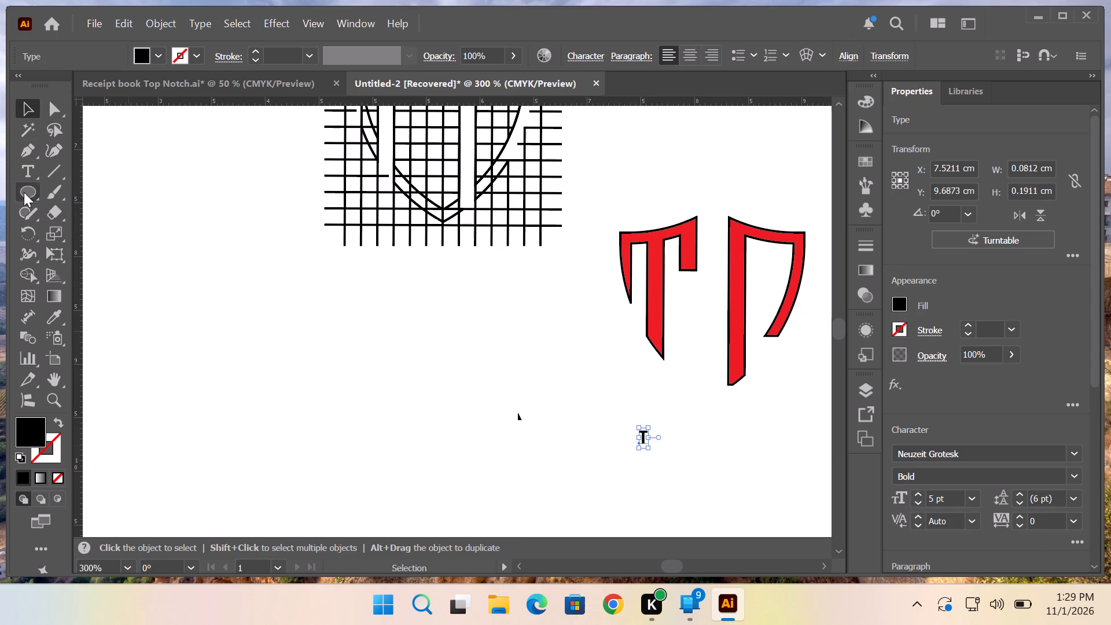
# Extend the letter T beneath the red shapes so the text reads "Top-Notch Graphic Design".
pyautogui.click(27, 175)
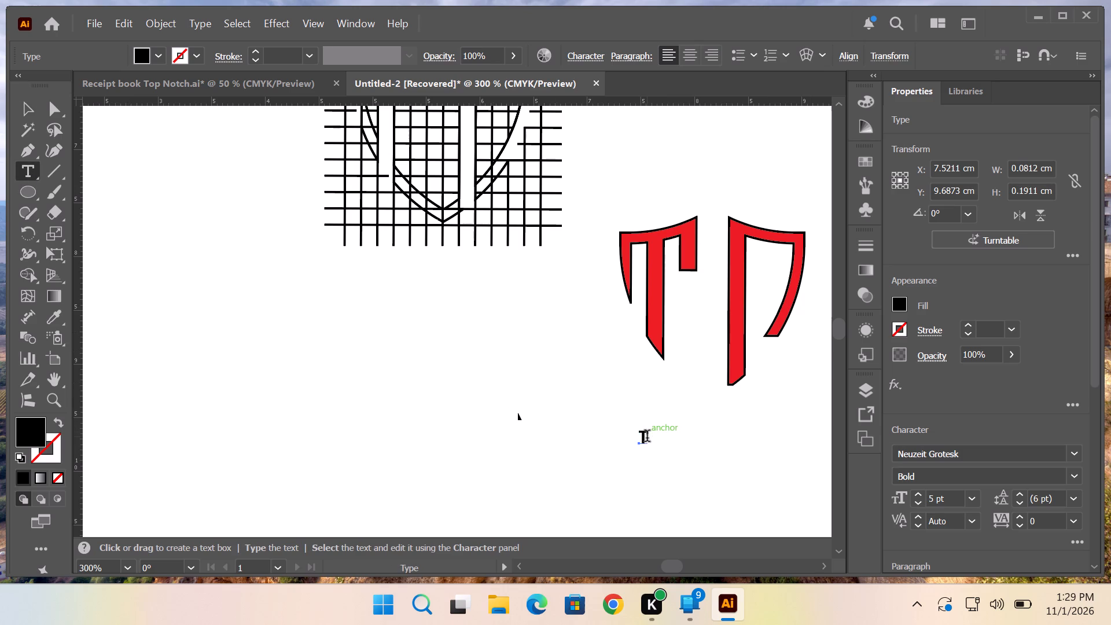
pyautogui.click(647, 437)
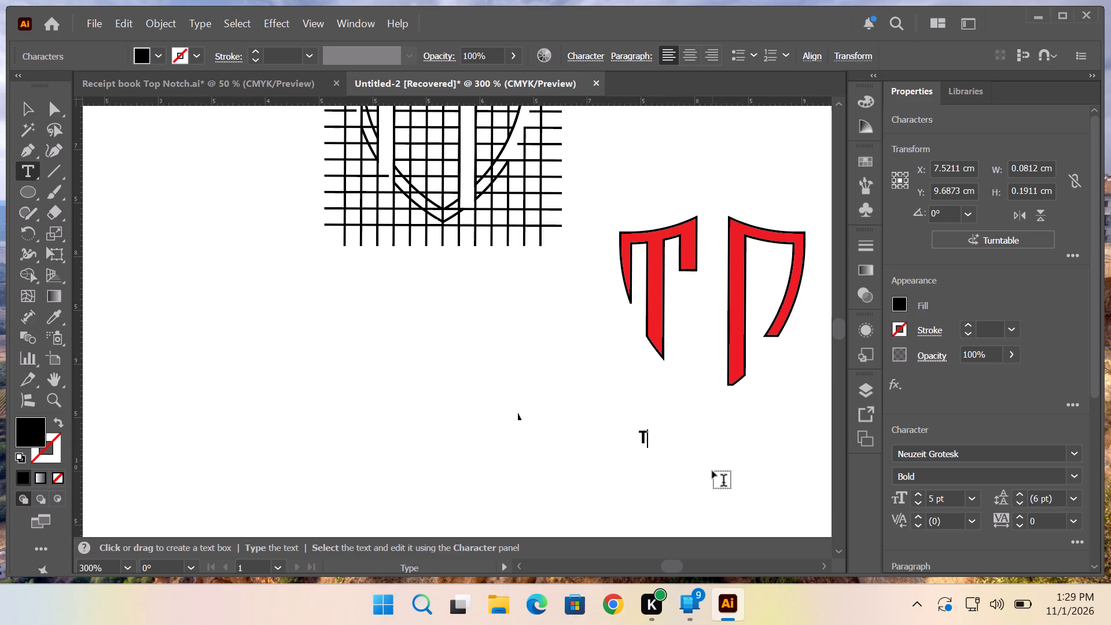
pyautogui.write('op')
pyautogui.press('-')
pyautogui.write('otch')
pyautogui.press('space')
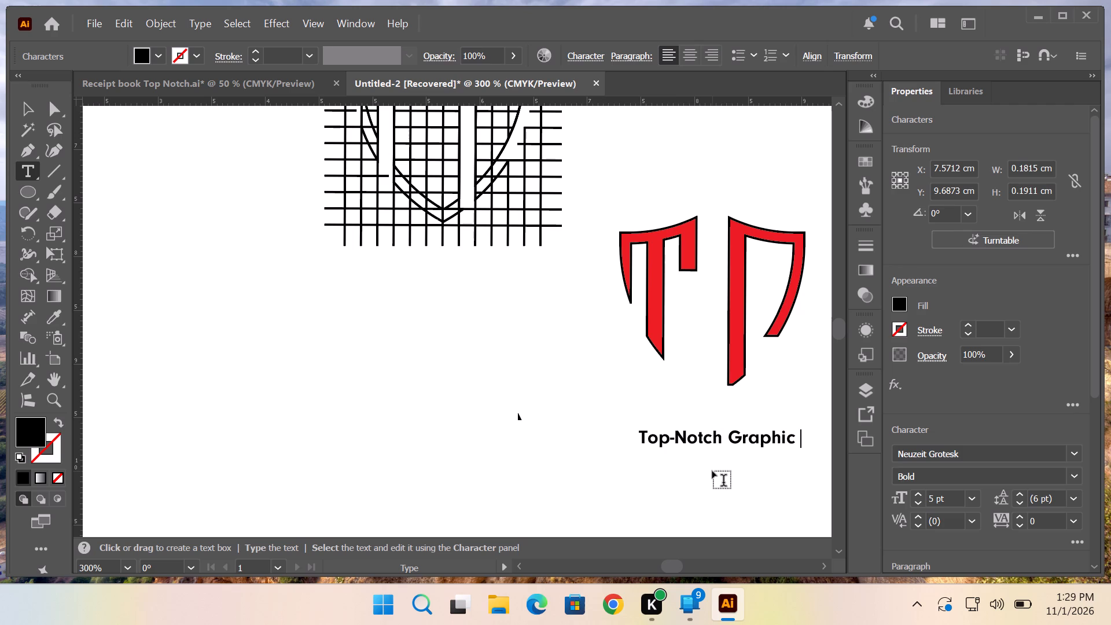
pyautogui.press('d')
pyautogui.click(825, 439)
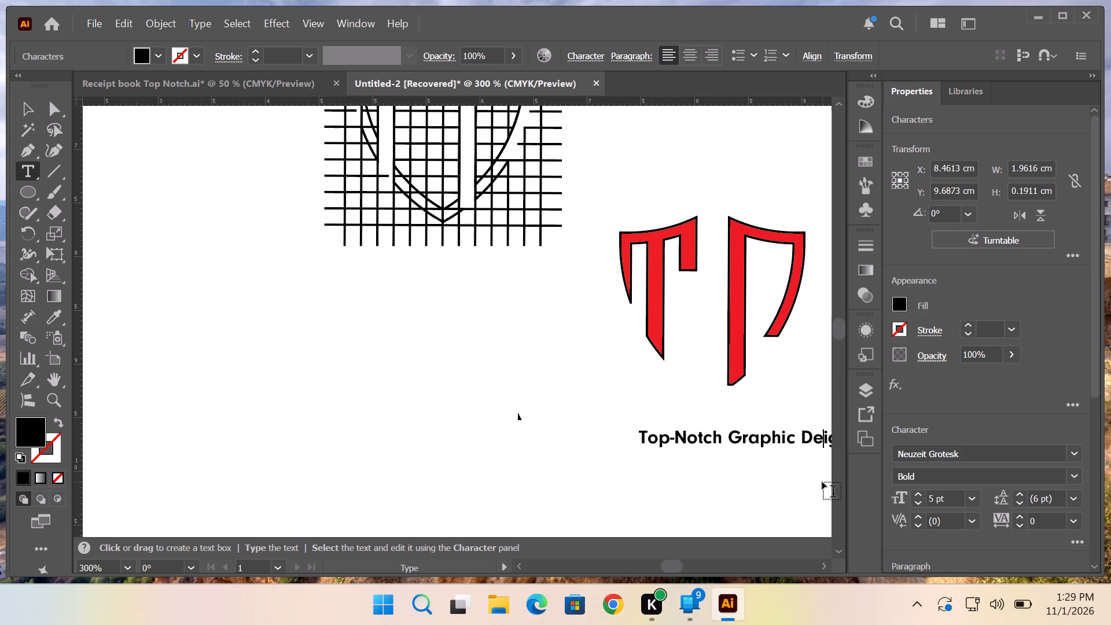
pyautogui.press('s')
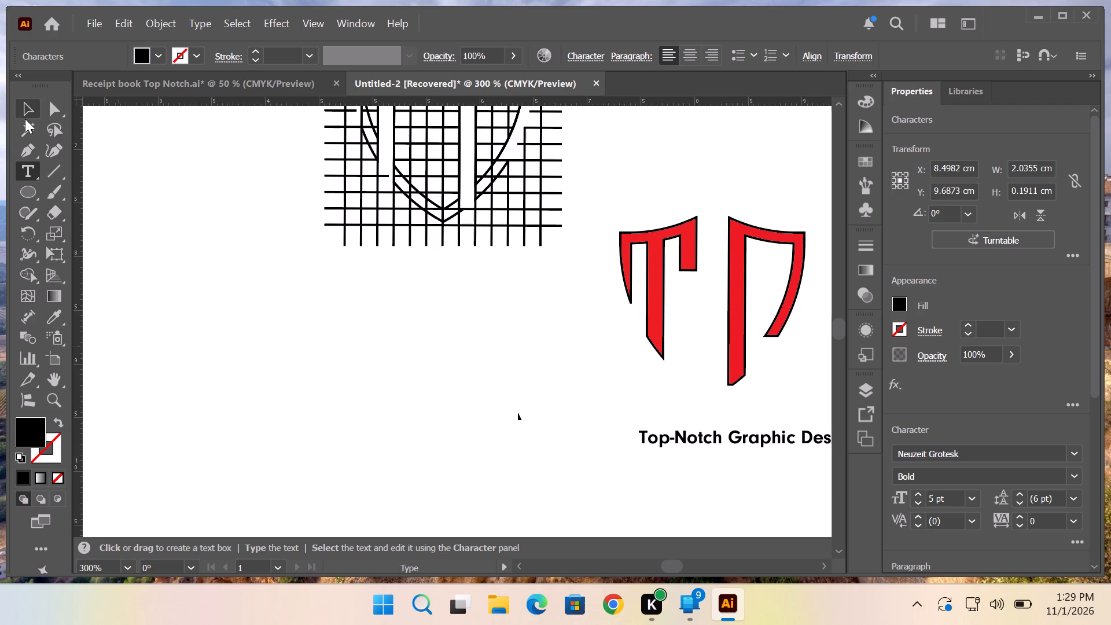
pyautogui.click(25, 119)
# Move the "Top-Notch Graphic Design" text up just beneath the two red shapes, at about X 8.12 cm, Y 9.36 cm.
pyautogui.moveTo(671, 558); pyautogui.dragTo(677, 558)
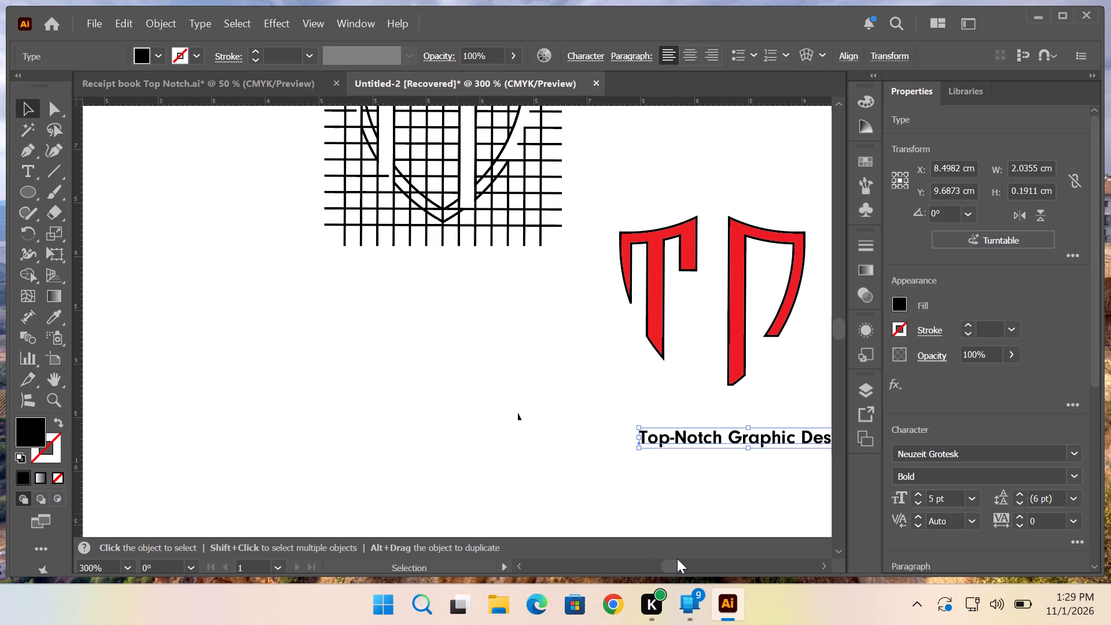
pyautogui.moveTo(677, 558); pyautogui.dragTo(681, 558)
pyautogui.click(671, 564)
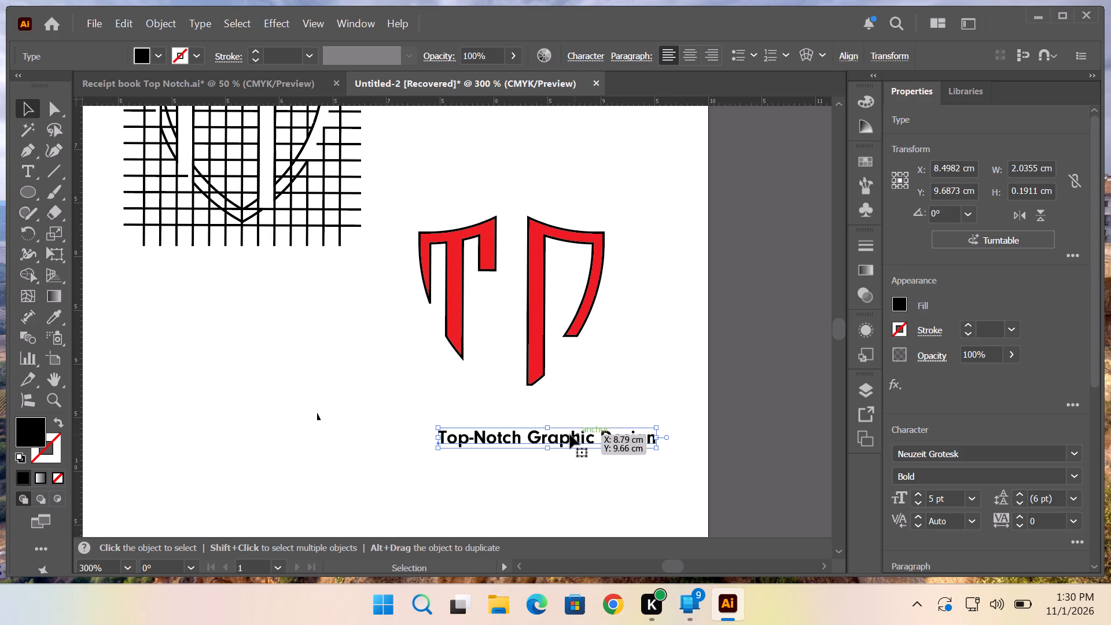
pyautogui.moveTo(558, 436); pyautogui.dragTo(517, 400)
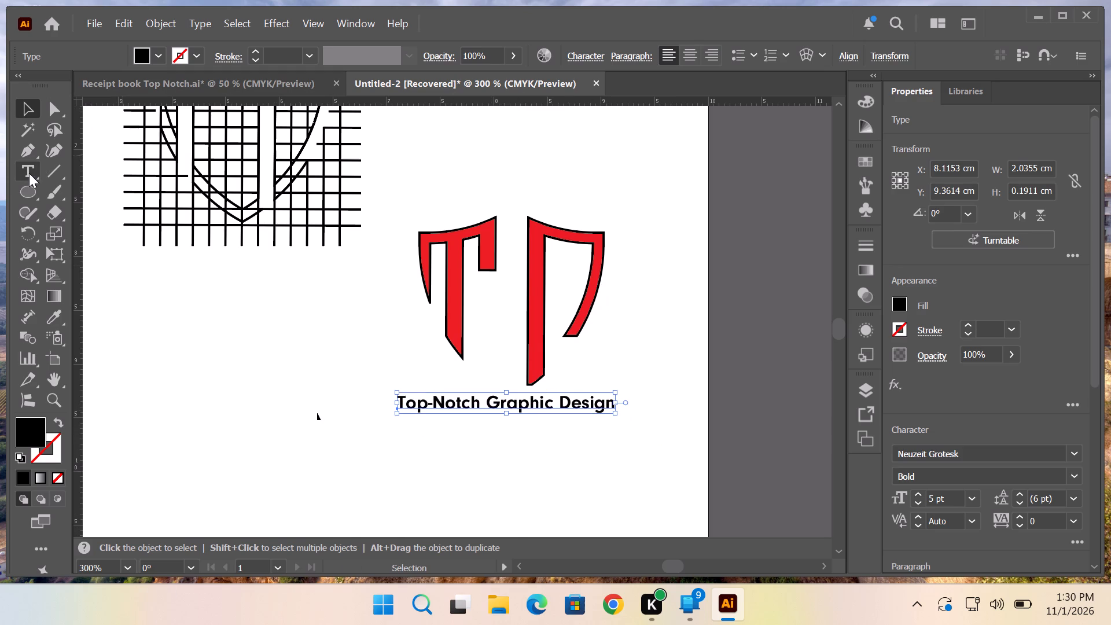
# Break the text into two lines, with "Graphic Design" below "Top-Notch", and center-align the paragraph.
pyautogui.click(30, 168)
pyautogui.click(488, 405)
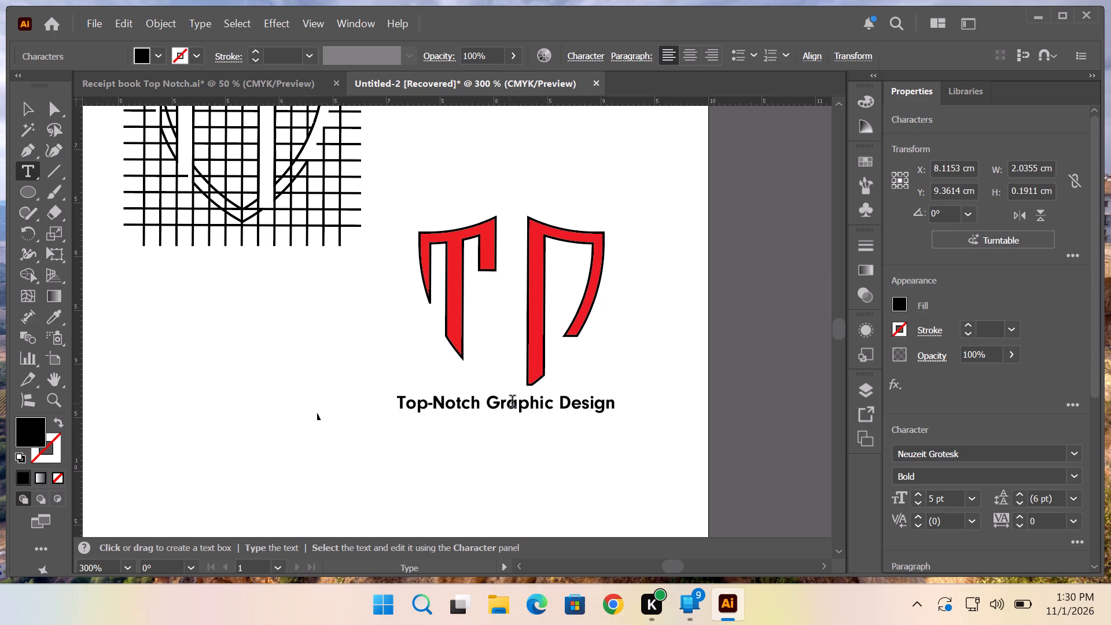
pyautogui.press('Return')
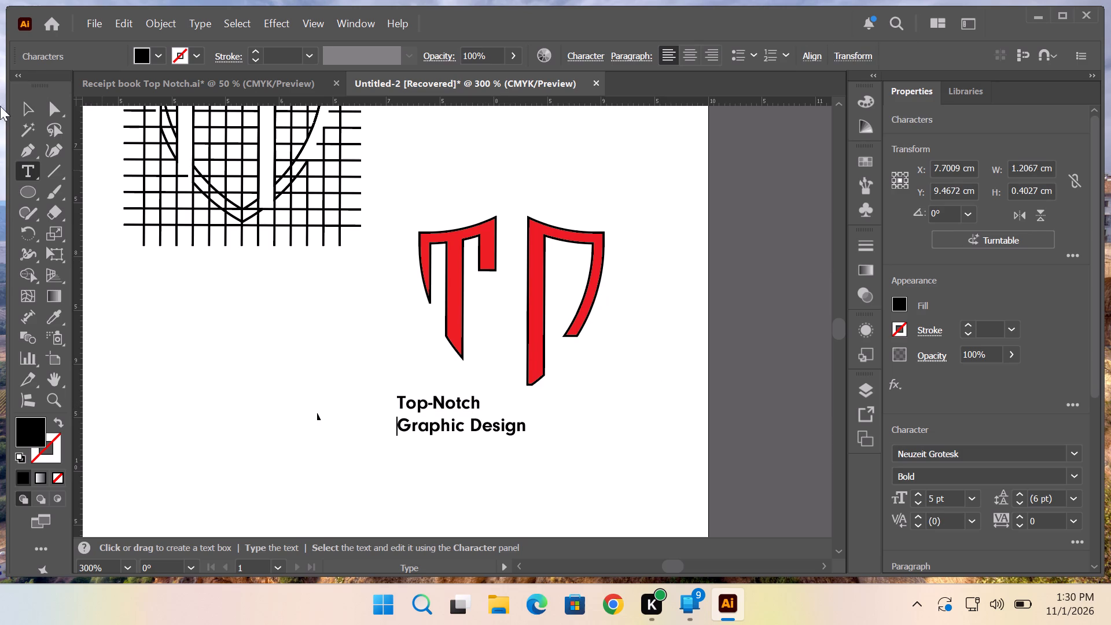
pyautogui.click(26, 110)
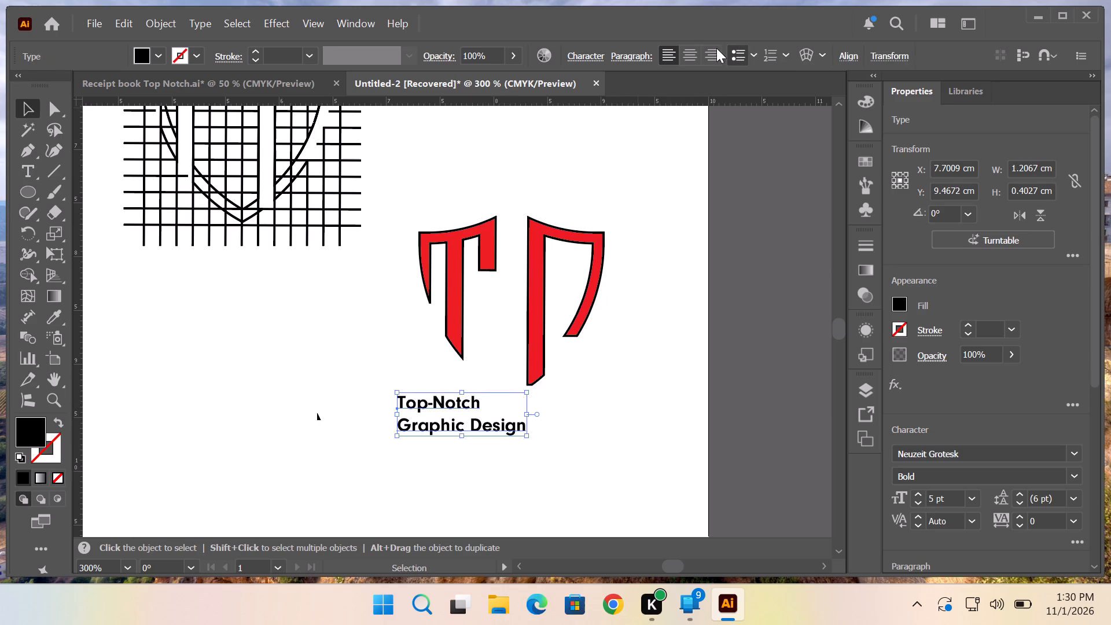
pyautogui.click(682, 57)
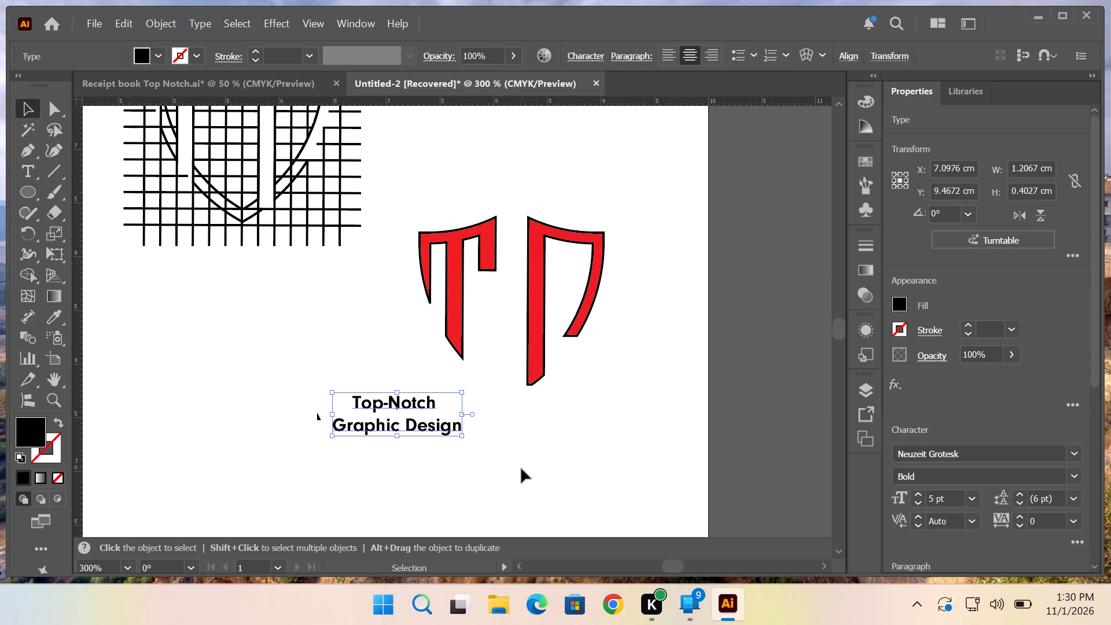
# Move the two-line text to sit centred beneath the two red shapes, at about X 8.17 cm, Y 9.46 cm.
pyautogui.click(521, 443)
pyautogui.moveTo(396, 429); pyautogui.dragTo(527, 427)
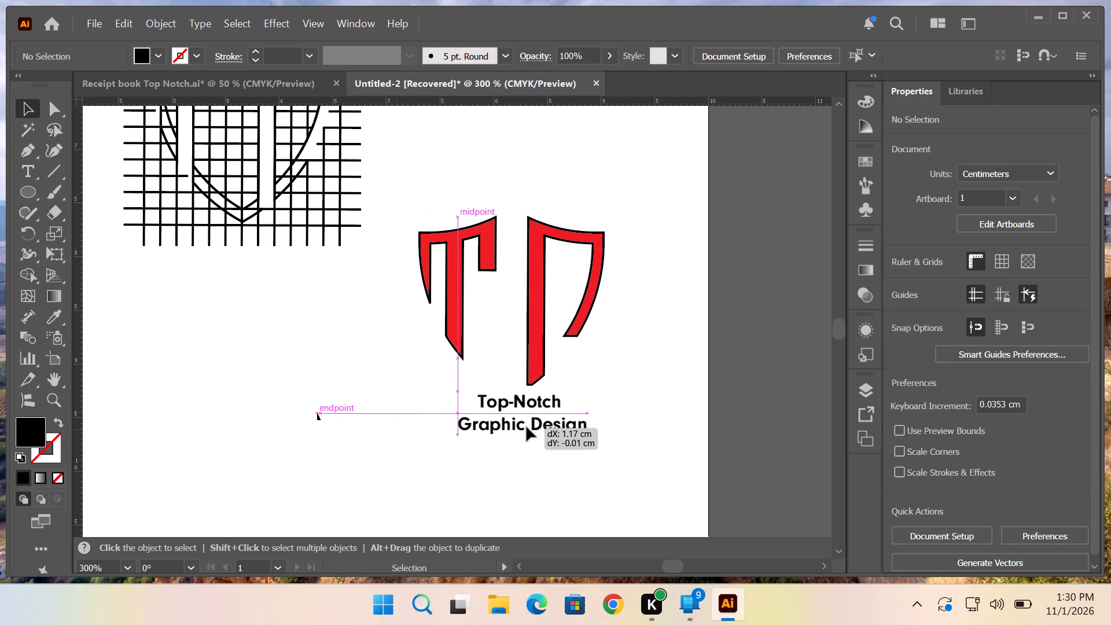
pyautogui.moveTo(527, 427); pyautogui.dragTo(511, 427)
pyautogui.click(630, 394)
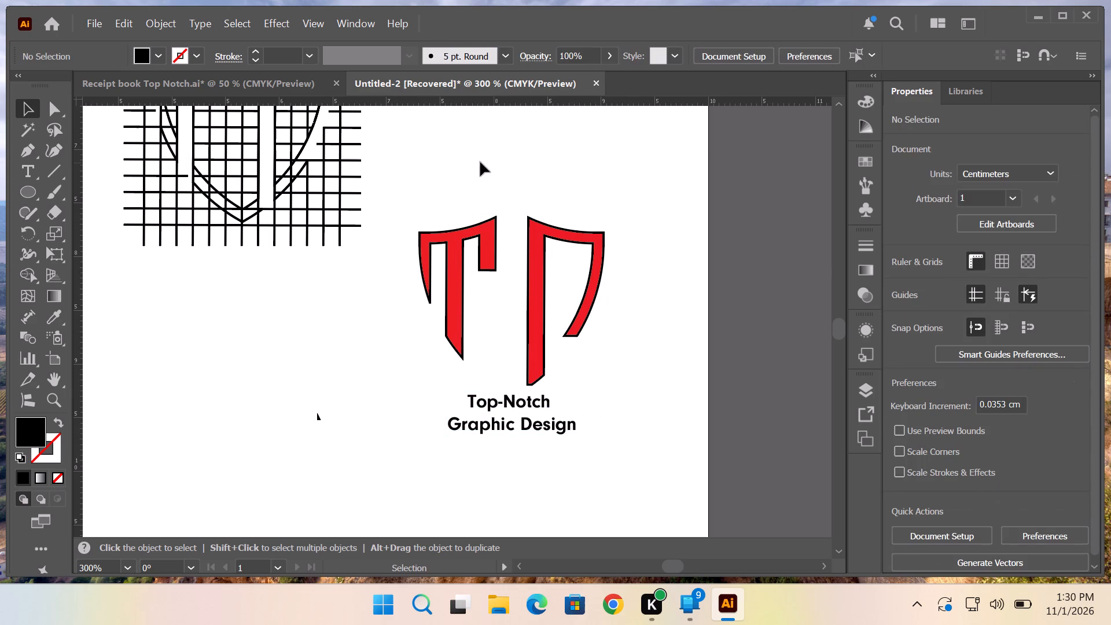
pyautogui.click(498, 406)
pyautogui.click(31, 174)
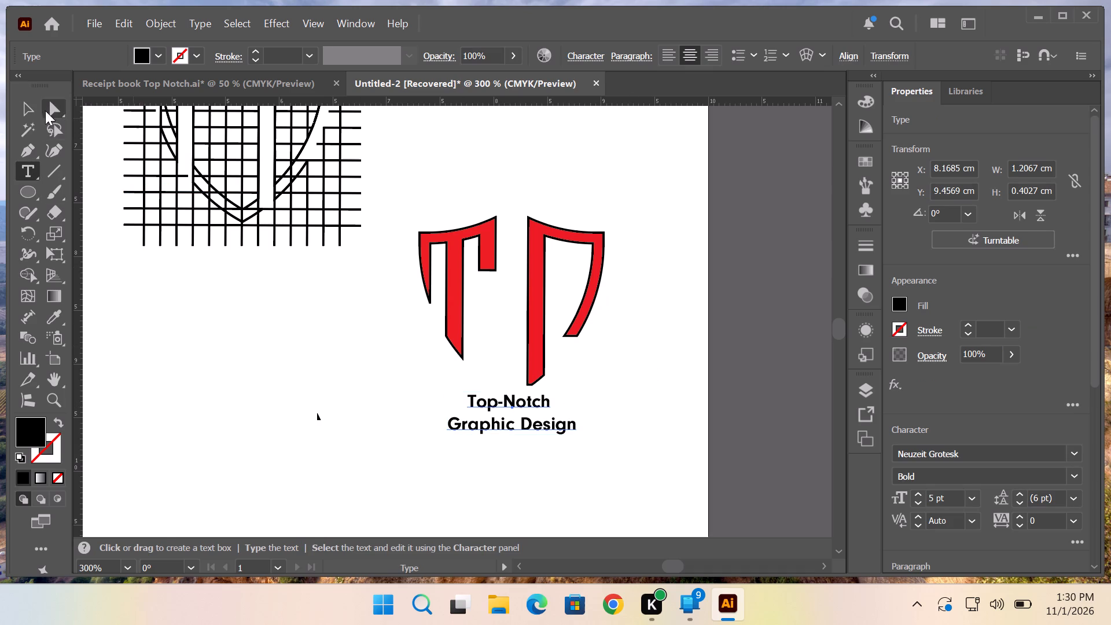
# Remove the black stroke from both red shapes by setting each stroke to None.
pyautogui.click(24, 109)
pyautogui.click(457, 266)
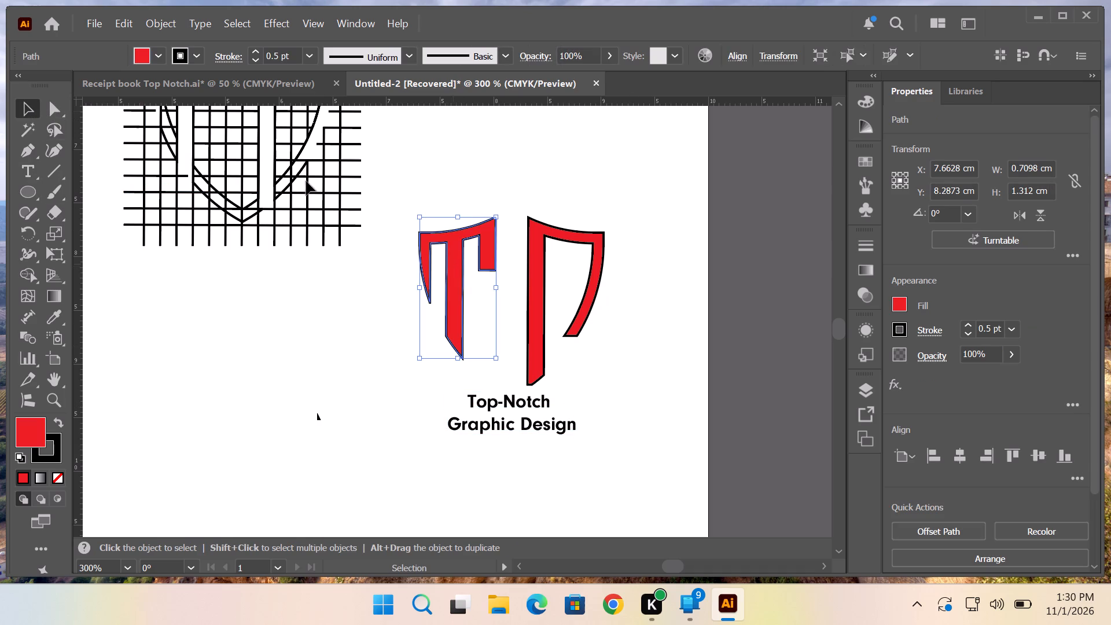
pyautogui.click(195, 54)
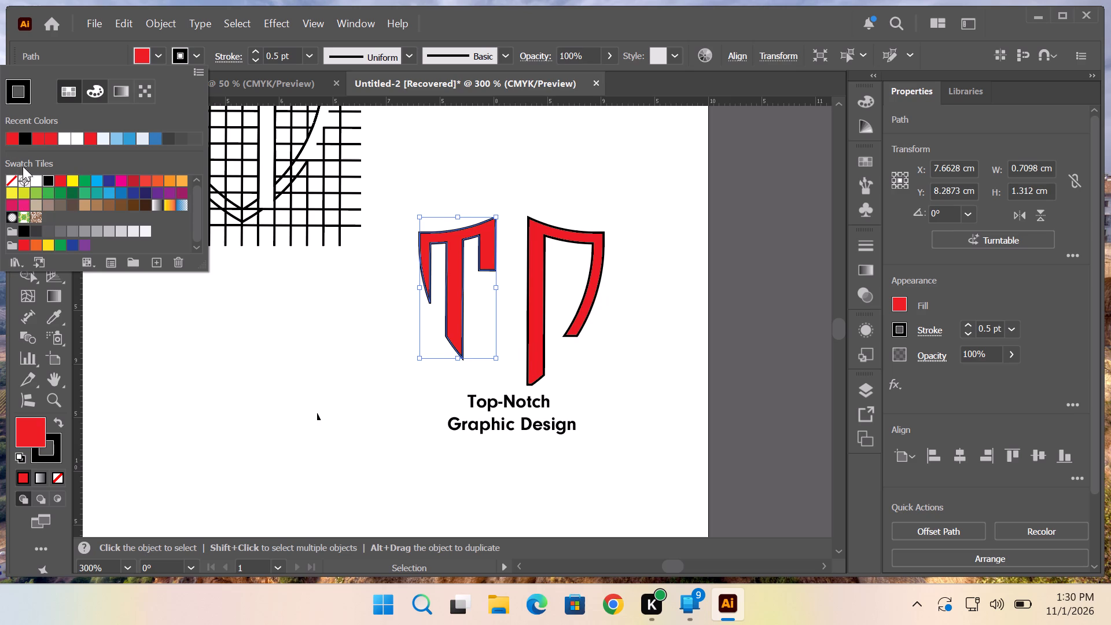
pyautogui.click(11, 180)
pyautogui.click(287, 327)
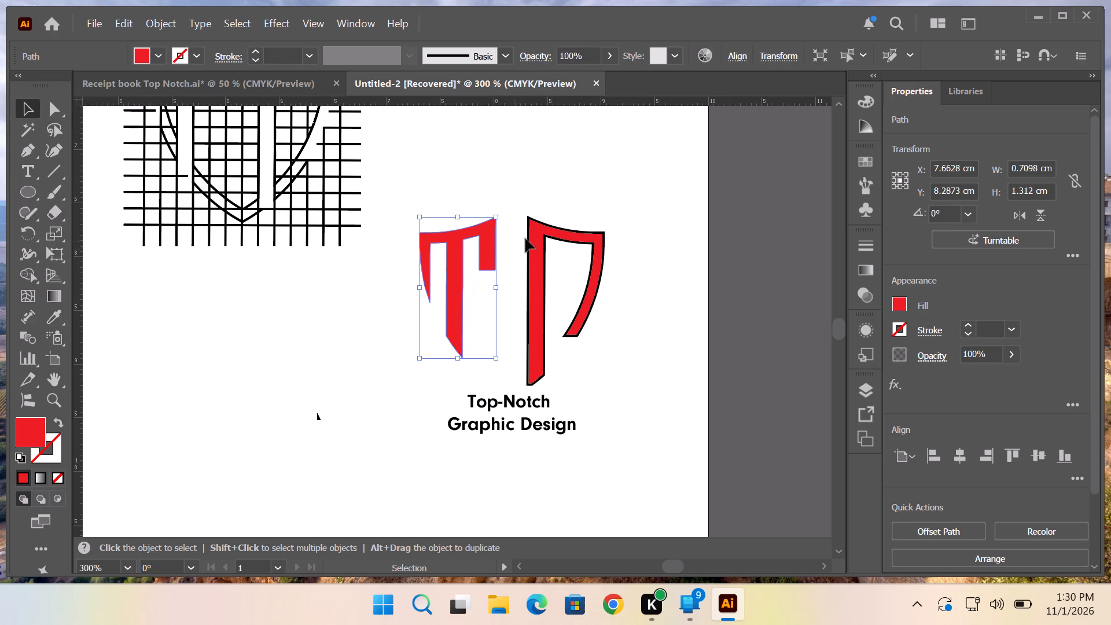
pyautogui.click(546, 235)
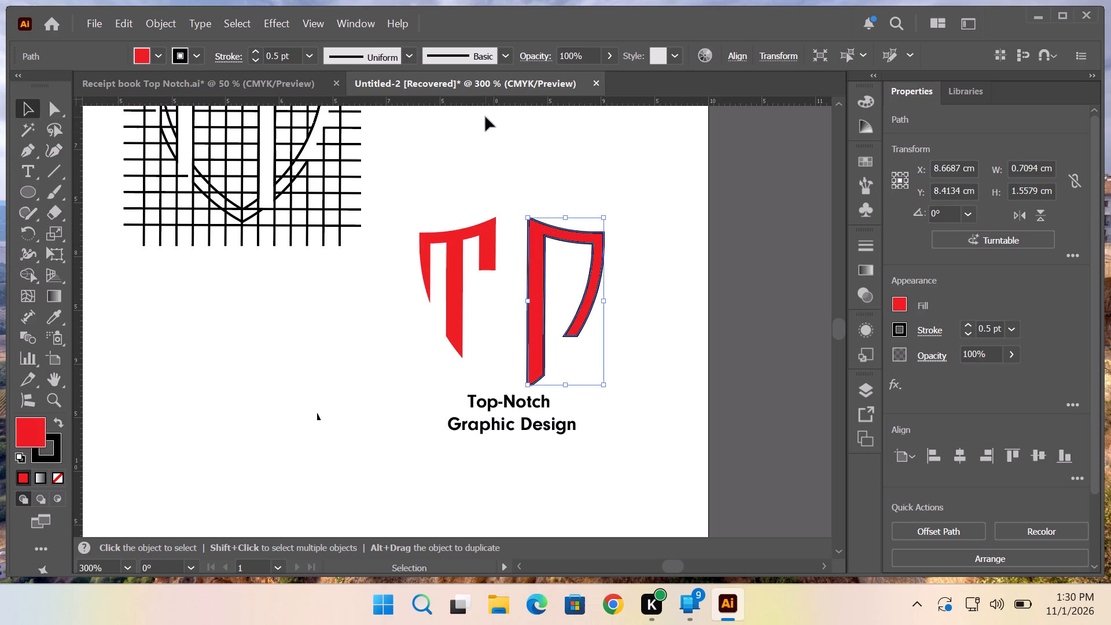
pyautogui.click(196, 52)
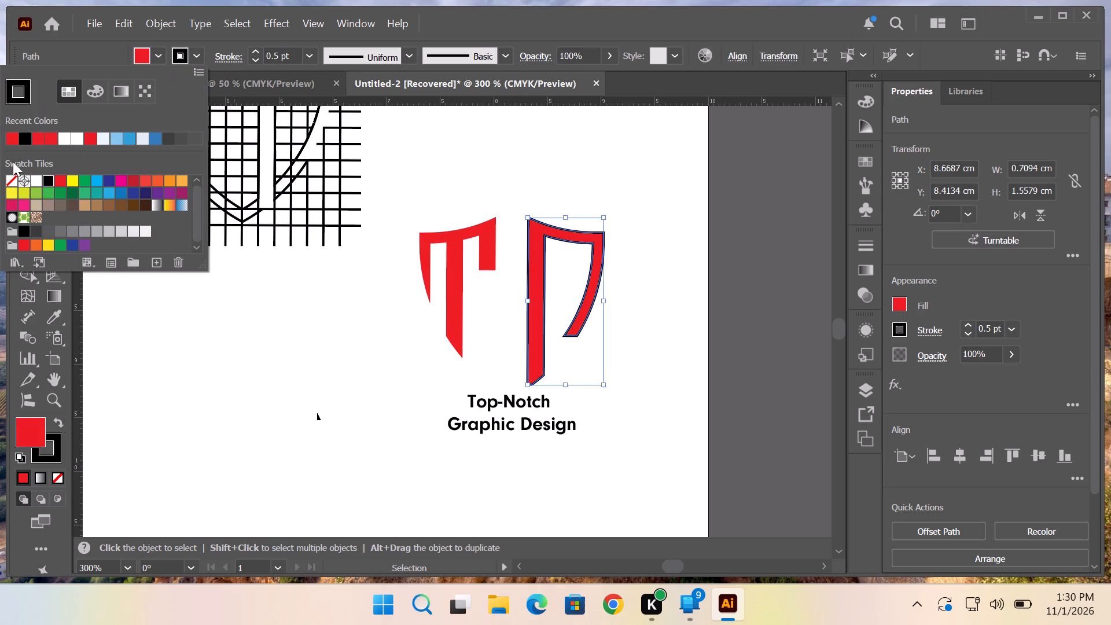
pyautogui.click(14, 182)
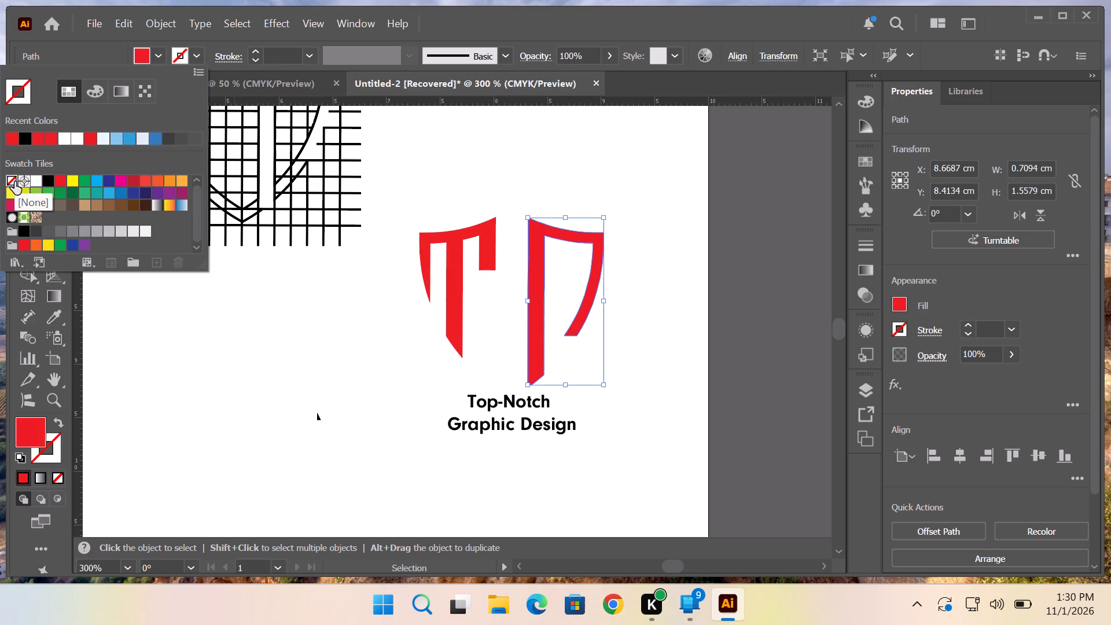
pyautogui.click(458, 165)
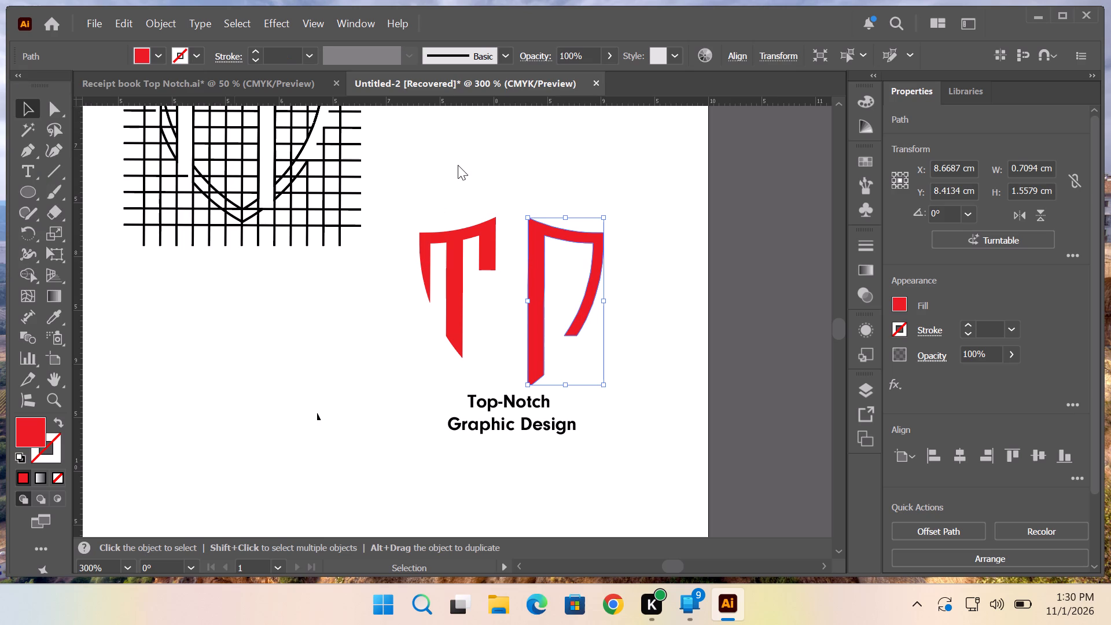
pyautogui.click(568, 168)
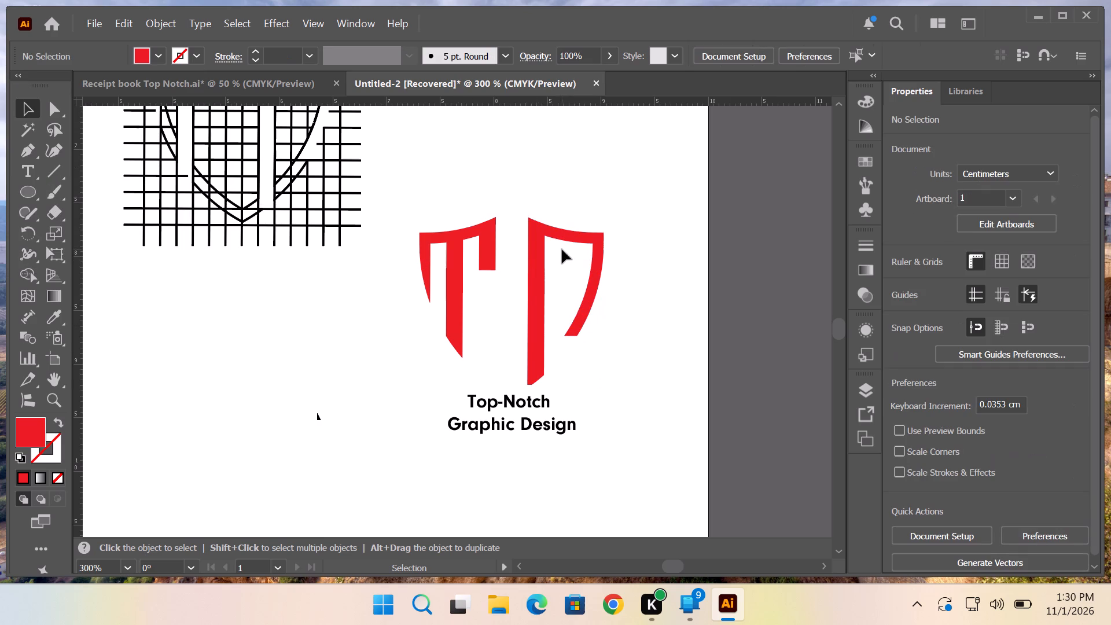
# Set the fill of the right-hand shape above the text to black.
pyautogui.click(556, 231)
pyautogui.click(156, 58)
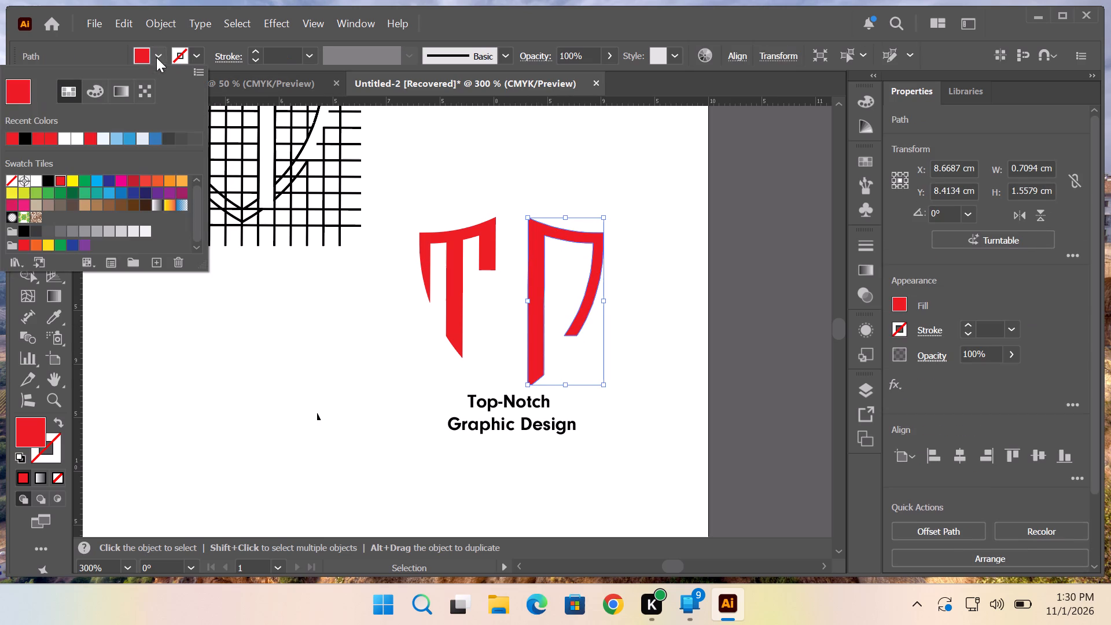
pyautogui.click(27, 137)
pyautogui.click(304, 293)
pyautogui.click(305, 300)
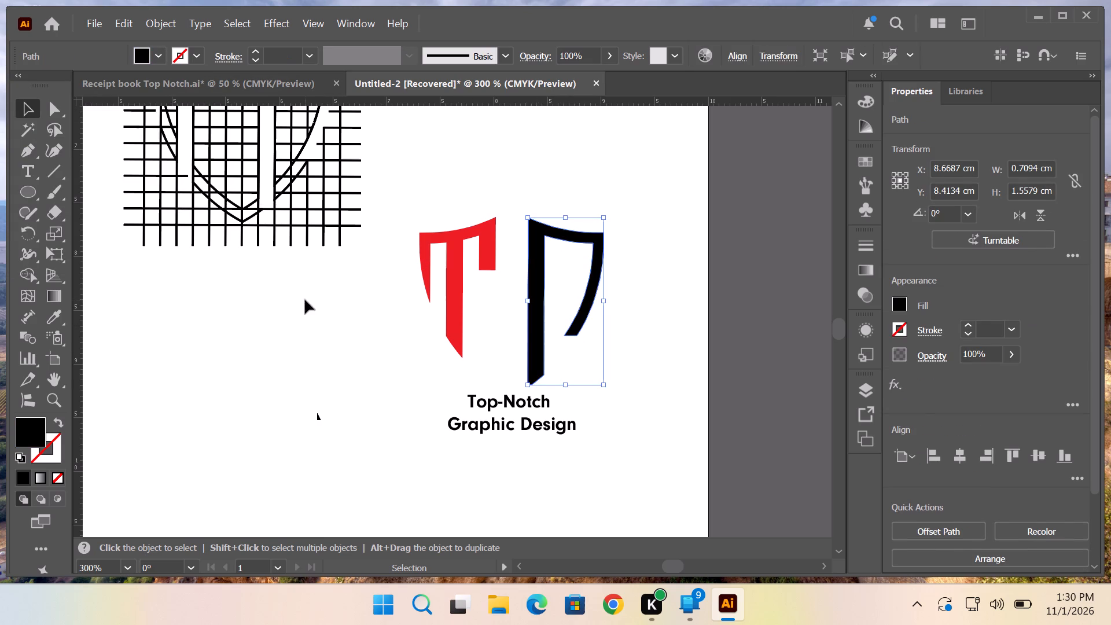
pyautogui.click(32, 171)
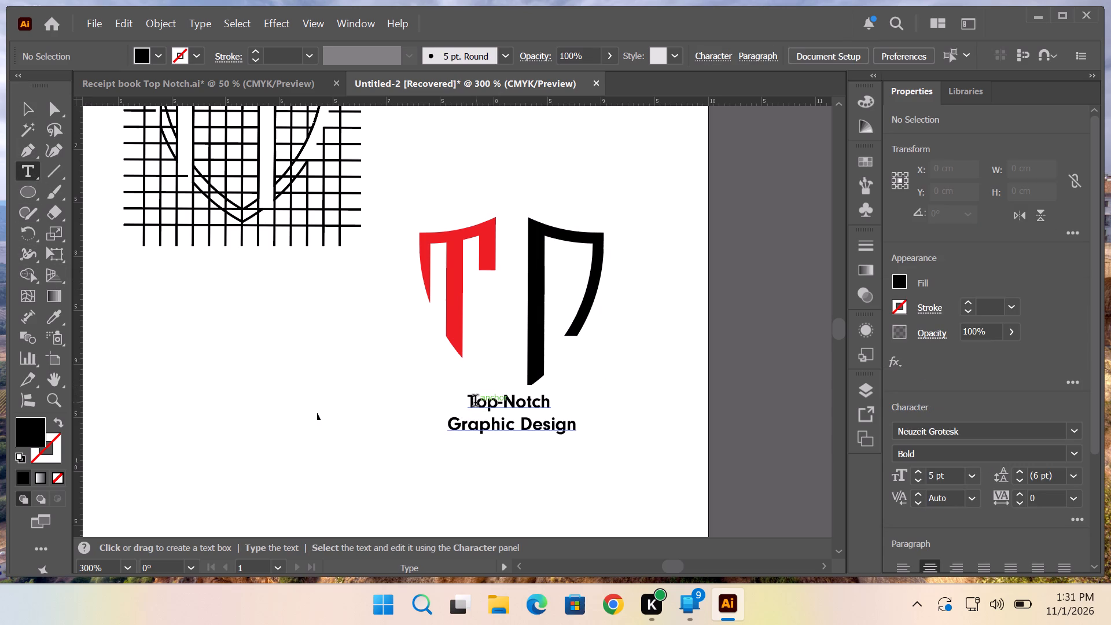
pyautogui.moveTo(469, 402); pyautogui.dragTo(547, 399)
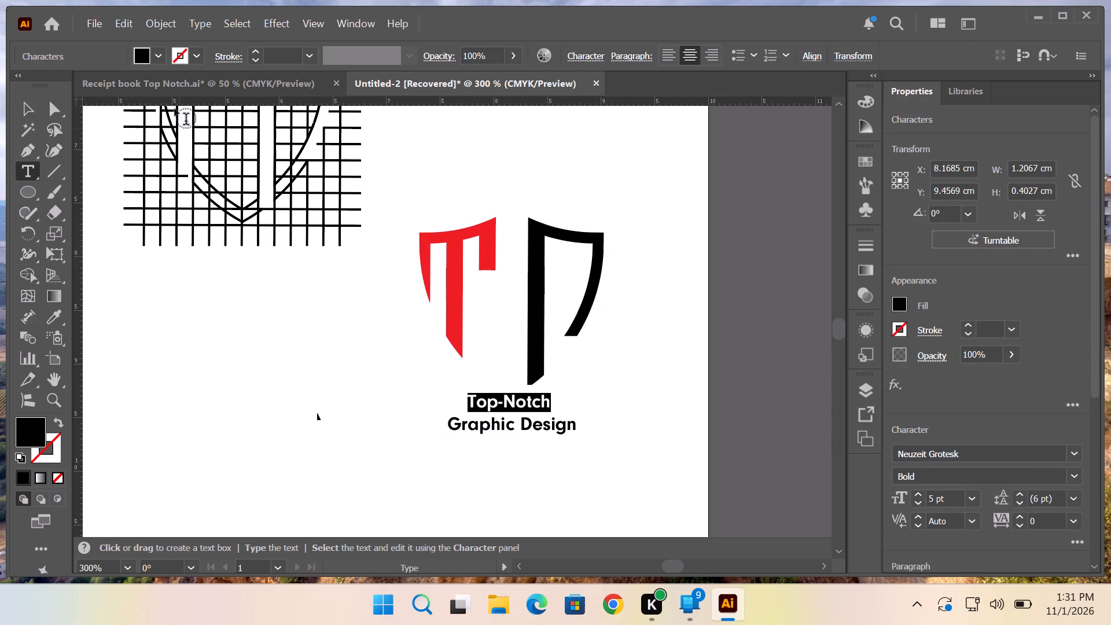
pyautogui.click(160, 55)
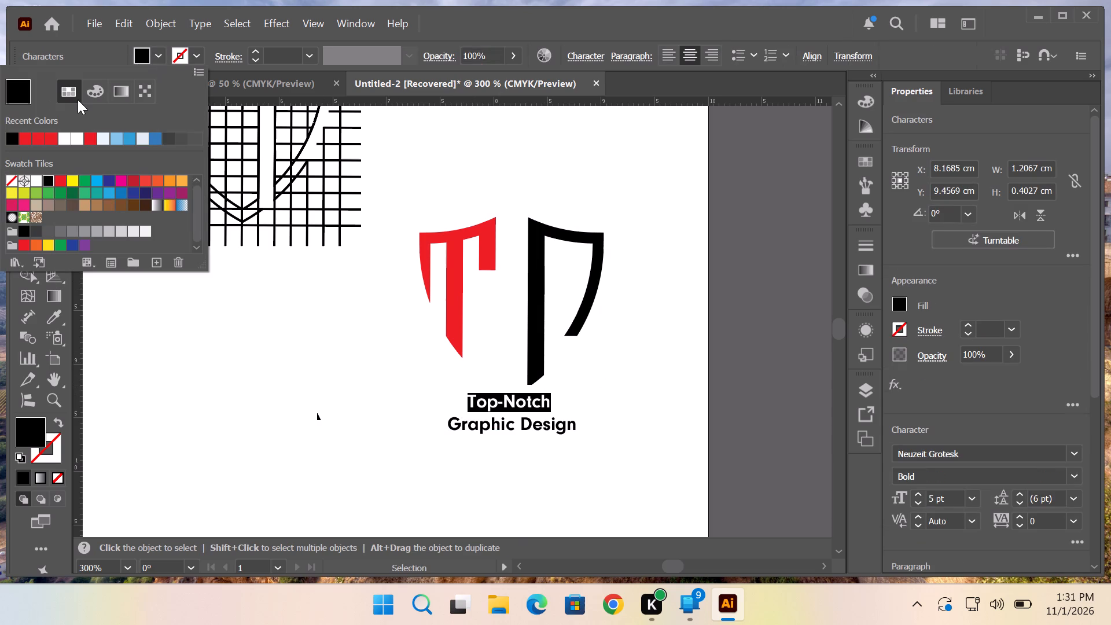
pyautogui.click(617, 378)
# Set the fill of only the word "Top" in the "Top-Notch" line to red.
pyautogui.click(495, 403)
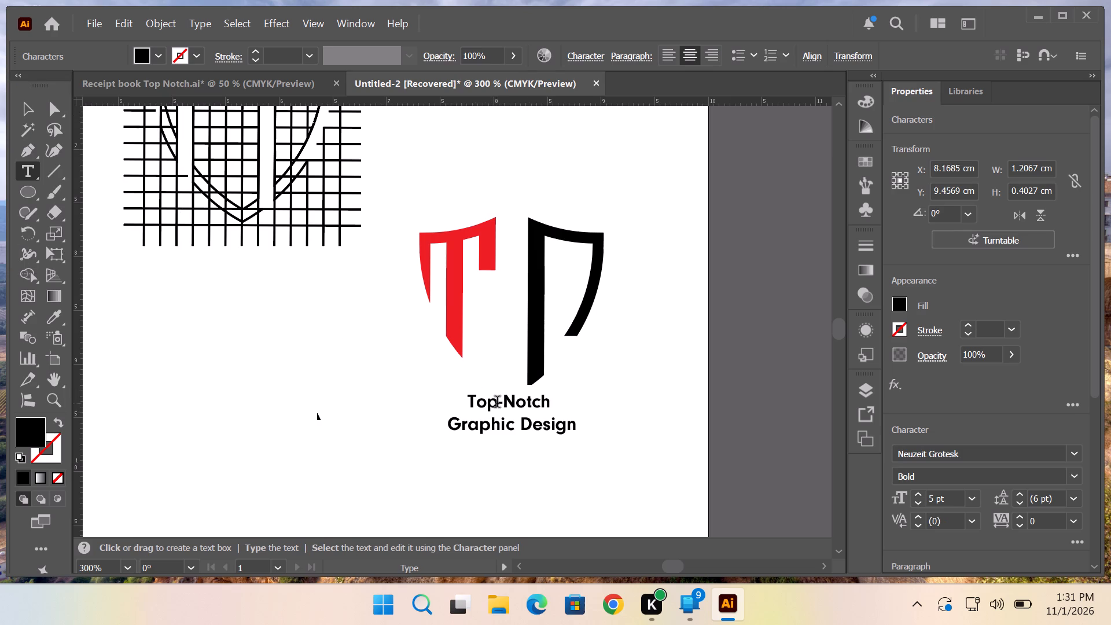
pyautogui.moveTo(497, 403); pyautogui.dragTo(469, 404)
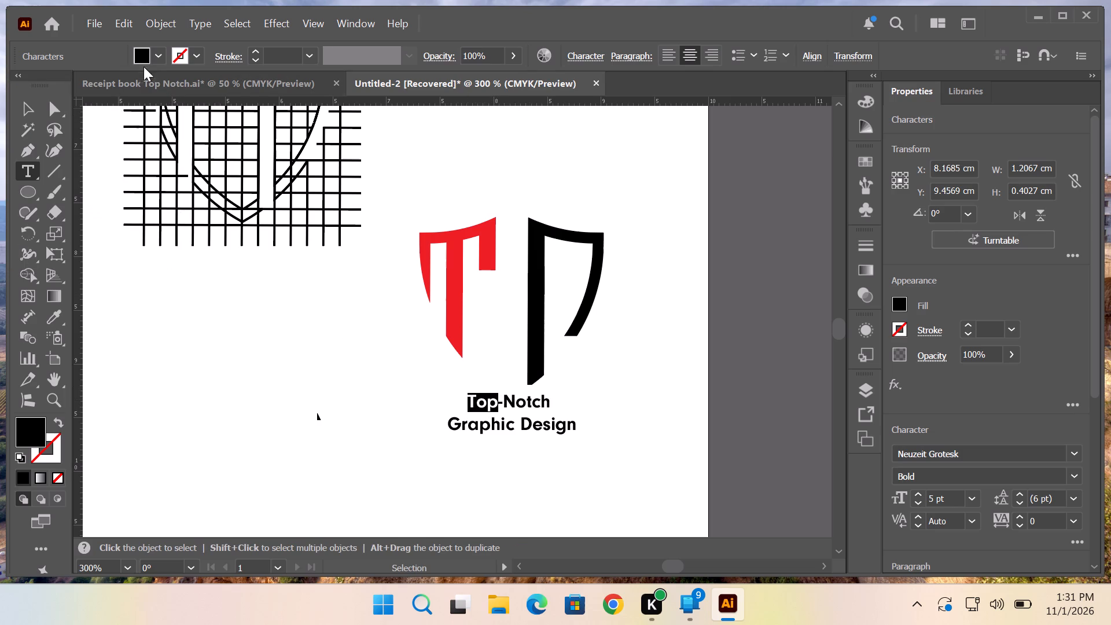
pyautogui.click(157, 57)
pyautogui.click(25, 142)
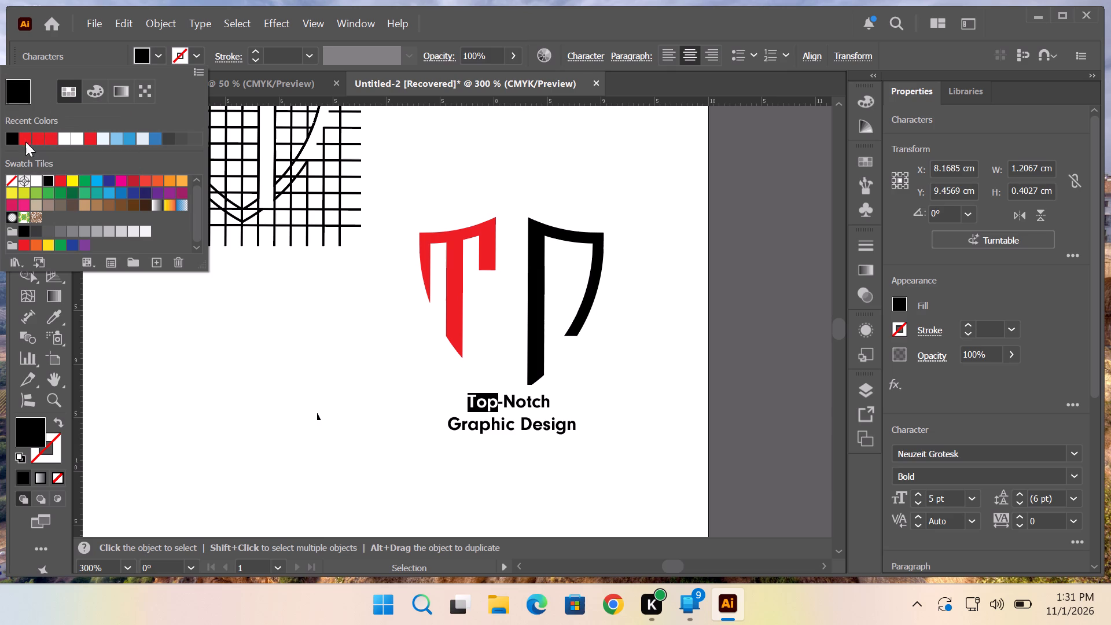
pyautogui.click(619, 398)
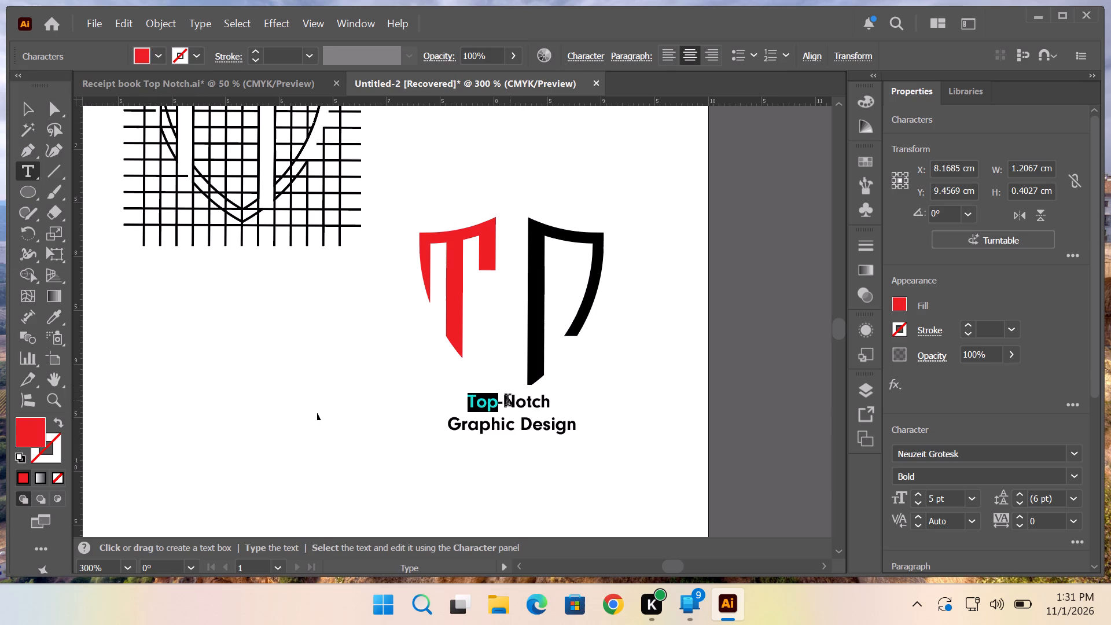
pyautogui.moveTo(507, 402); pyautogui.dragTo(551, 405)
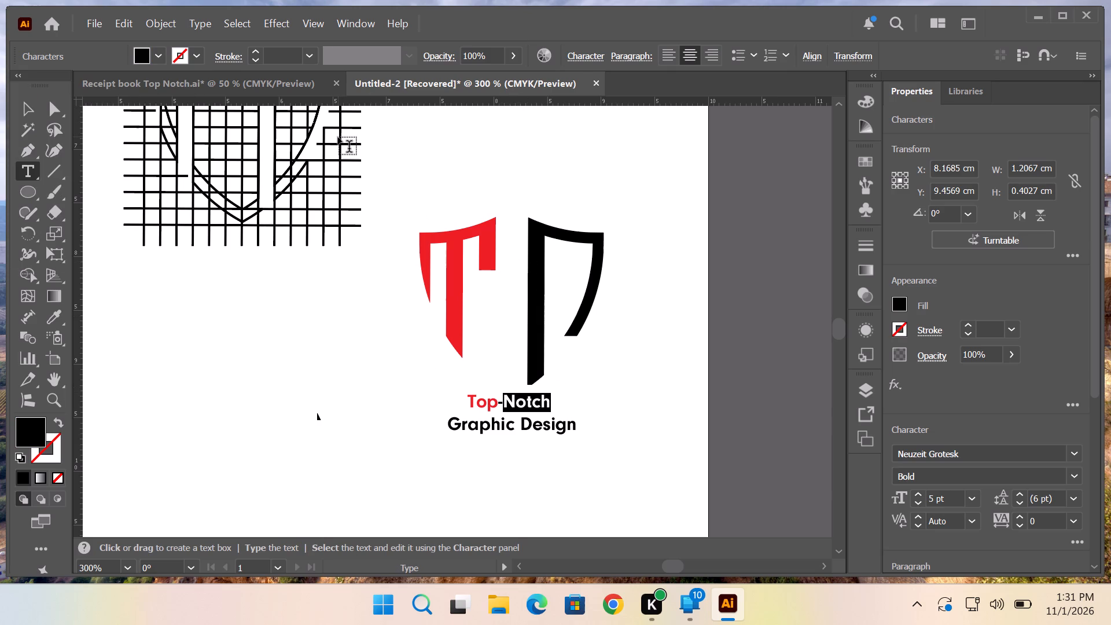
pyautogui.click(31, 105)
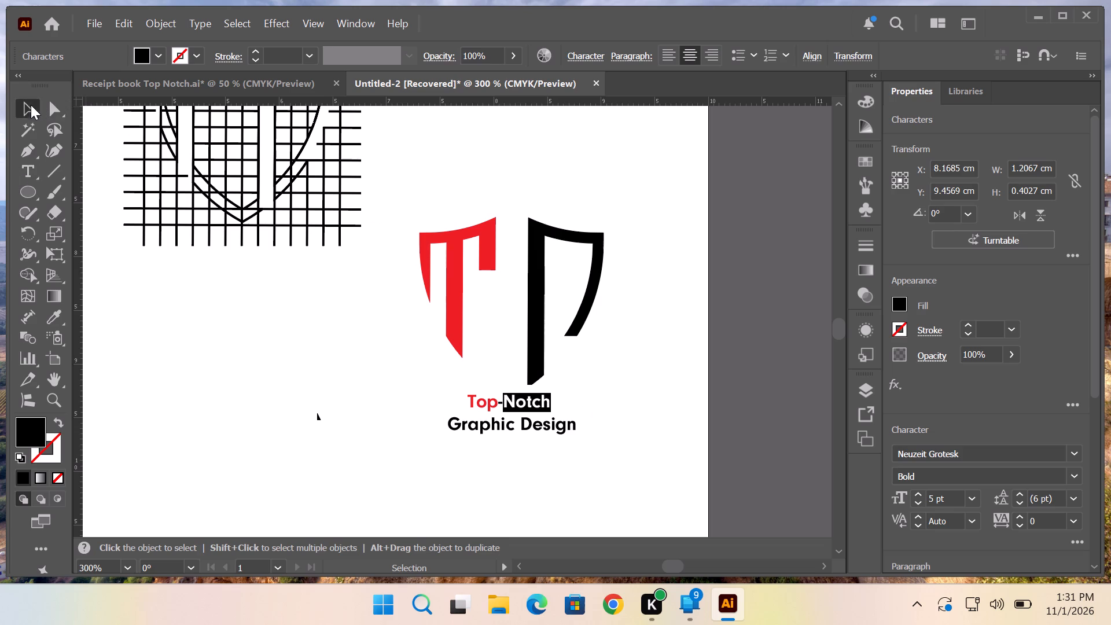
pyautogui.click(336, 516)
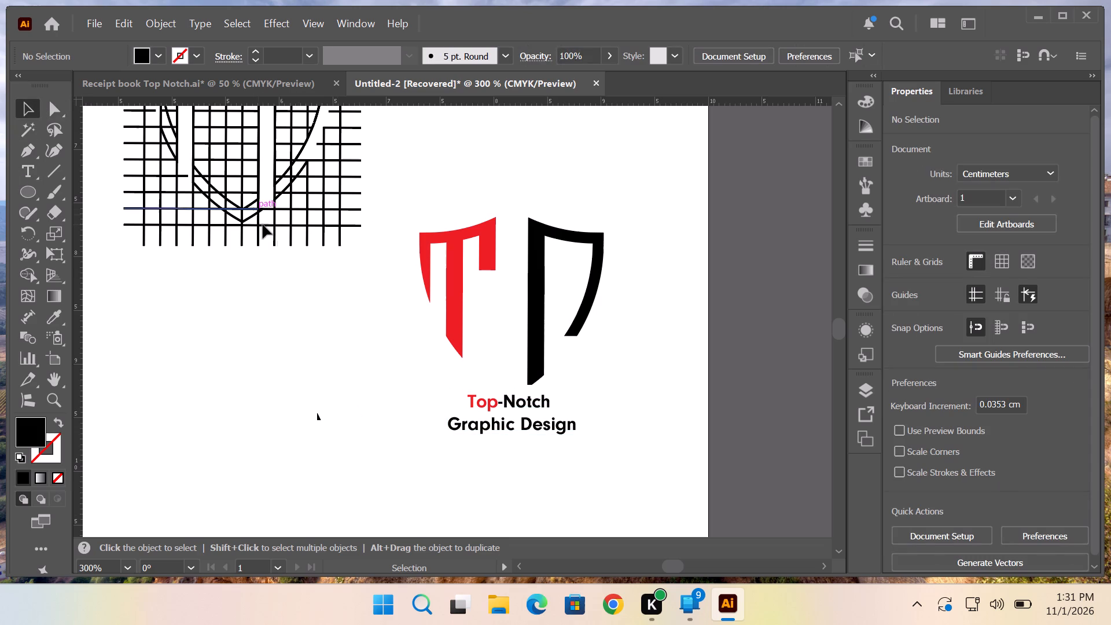
# Frame the red and black emblem with ruler guides at X about 7.31 and 9.02 cm and Y about 7.63 and 9.19 cm.
pyautogui.scroll(6, 748, 240)
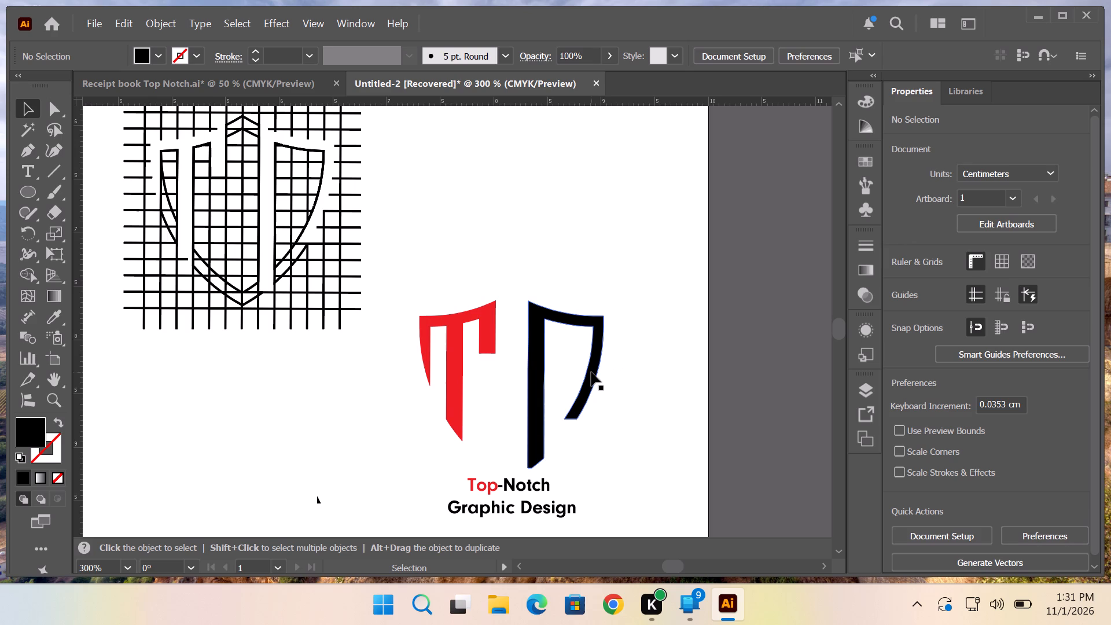
pyautogui.scroll(-5, 468, 325)
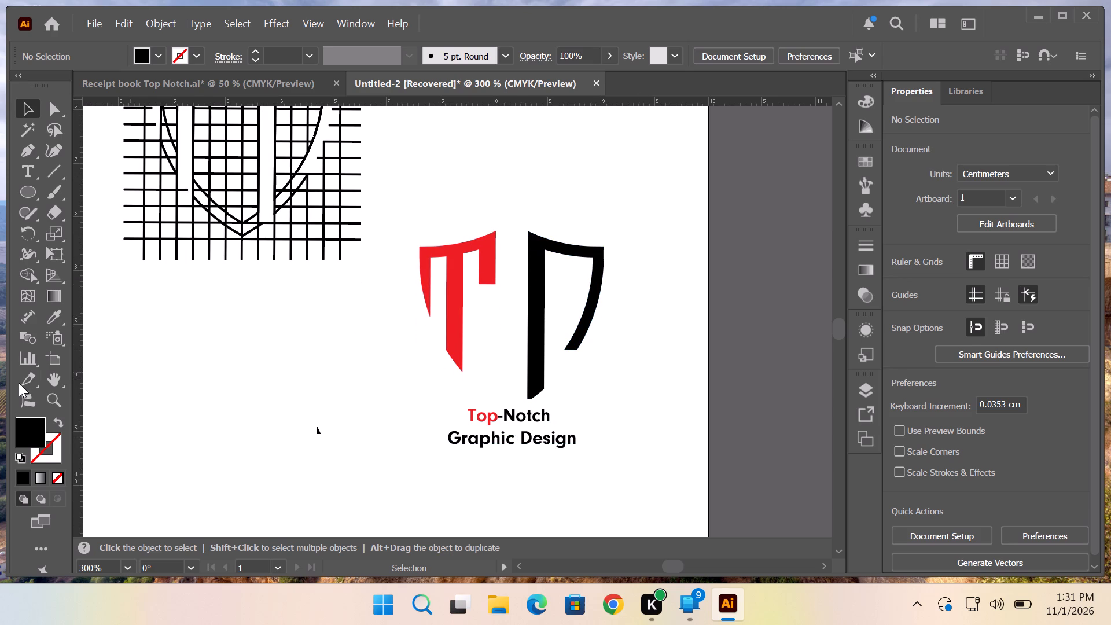
pyautogui.moveTo(75, 361); pyautogui.dragTo(353, 377)
pyautogui.moveTo(353, 377); pyautogui.dragTo(418, 381)
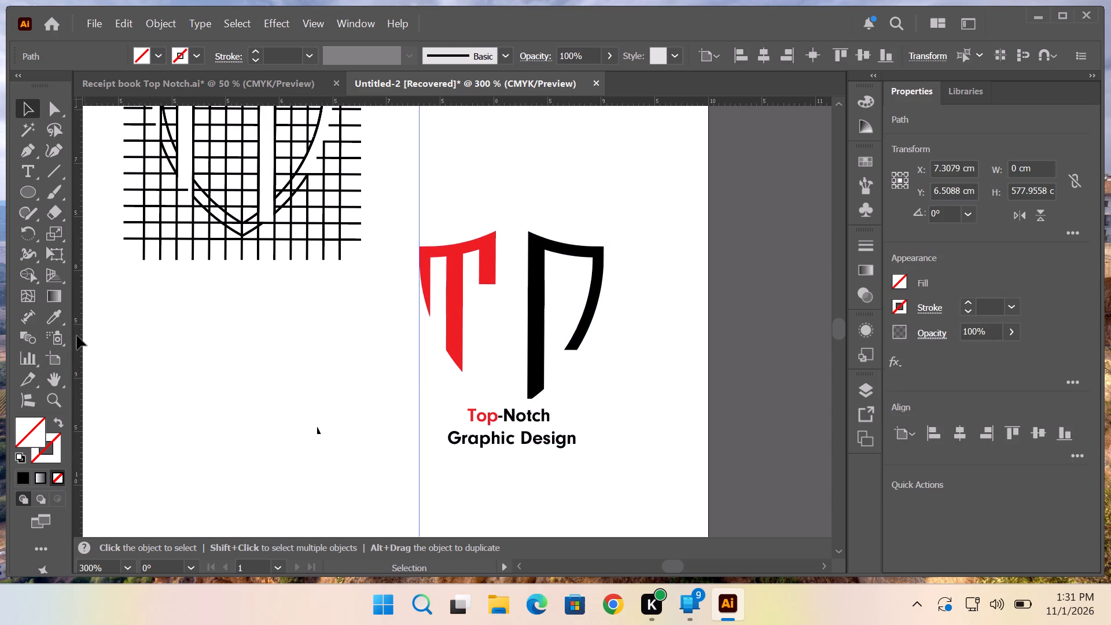
pyautogui.moveTo(77, 335); pyautogui.dragTo(603, 359)
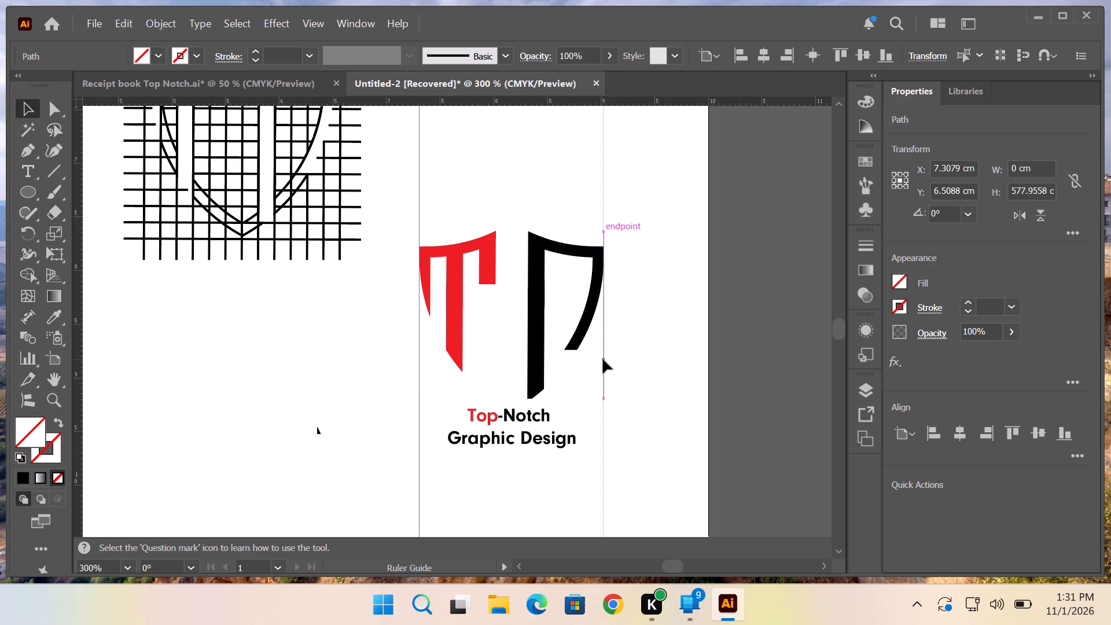
pyautogui.moveTo(603, 359); pyautogui.dragTo(604, 359)
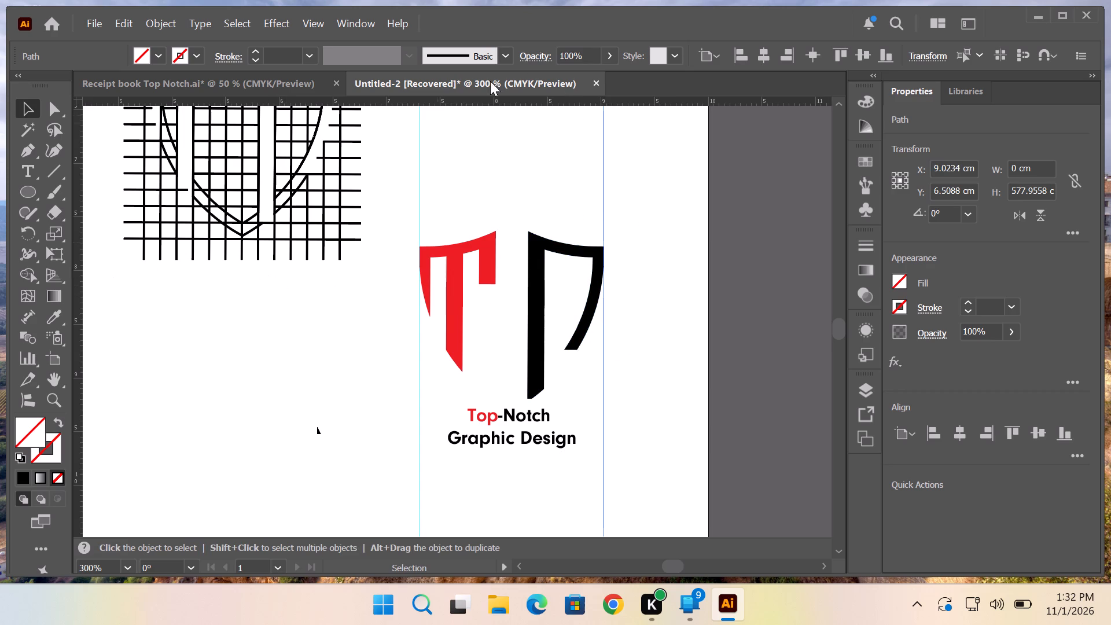
pyautogui.moveTo(451, 105); pyautogui.dragTo(457, 228)
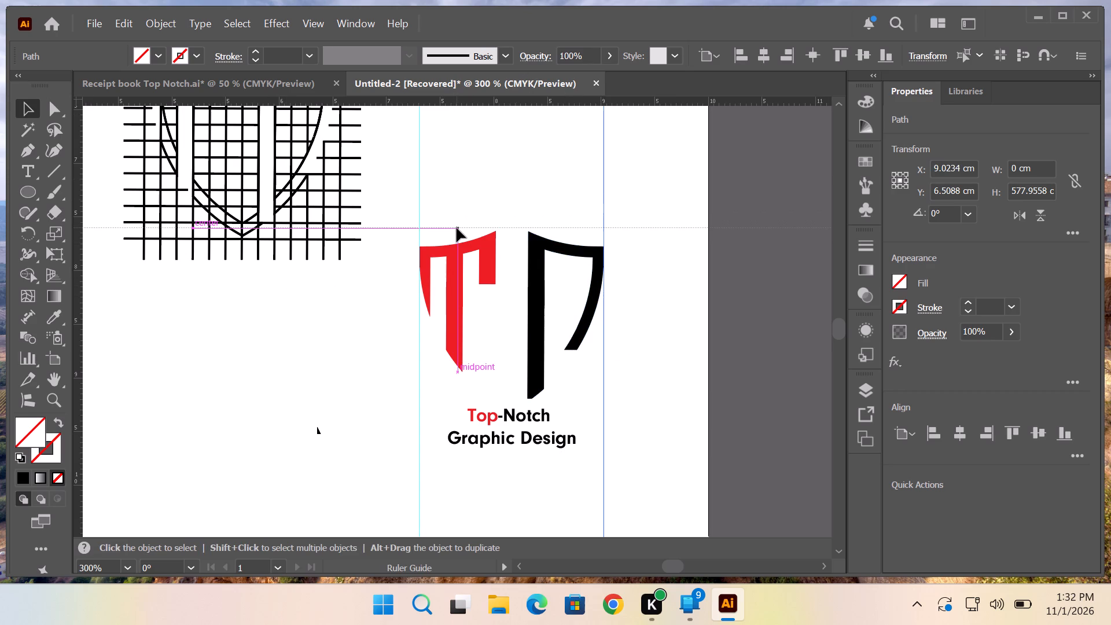
pyautogui.moveTo(457, 228); pyautogui.dragTo(457, 231)
pyautogui.moveTo(492, 100); pyautogui.dragTo(499, 403)
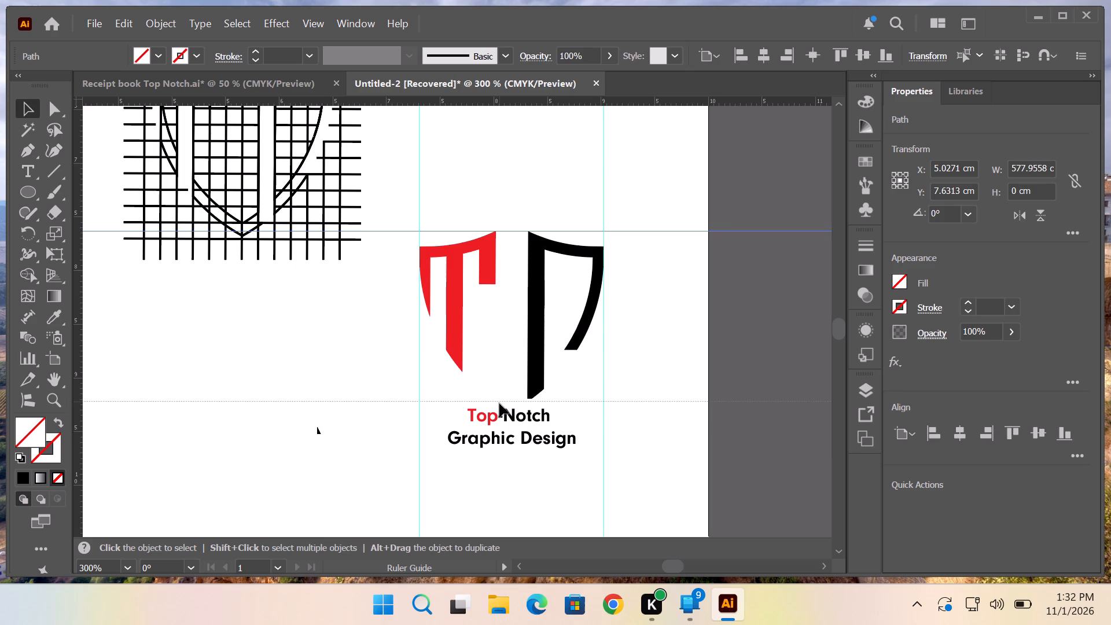
pyautogui.moveTo(499, 403); pyautogui.dragTo(499, 397)
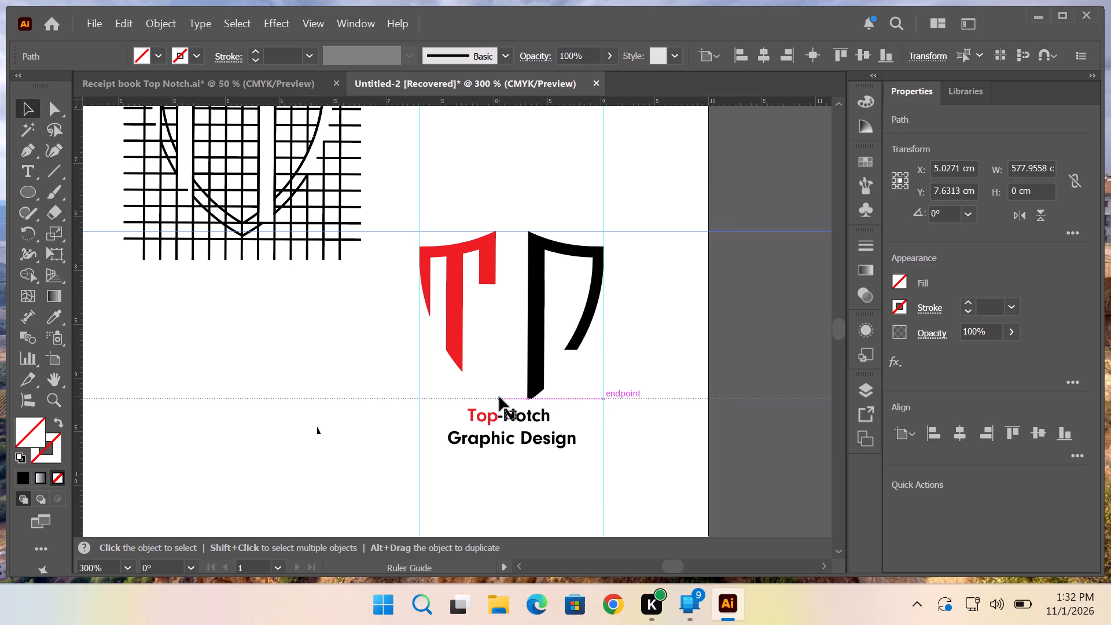
# Add a vertical ruler guide through the emblem's centre at X about 8.17 cm.
pyautogui.moveTo(79, 351); pyautogui.dragTo(110, 355)
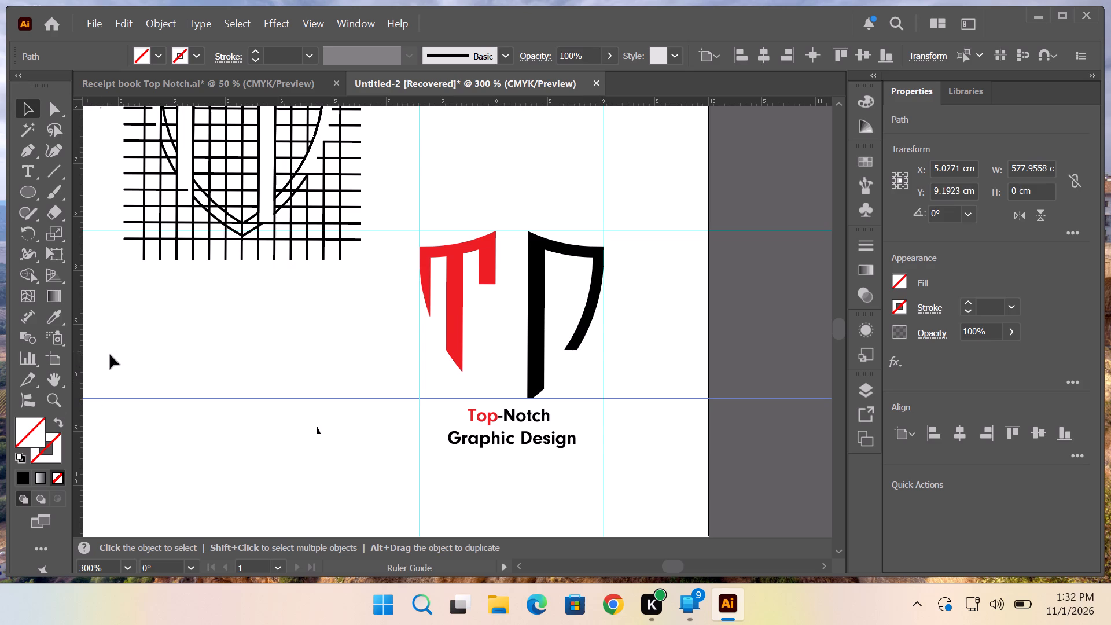
pyautogui.moveTo(110, 355); pyautogui.dragTo(512, 392)
pyautogui.moveTo(512, 392); pyautogui.dragTo(512, 392)
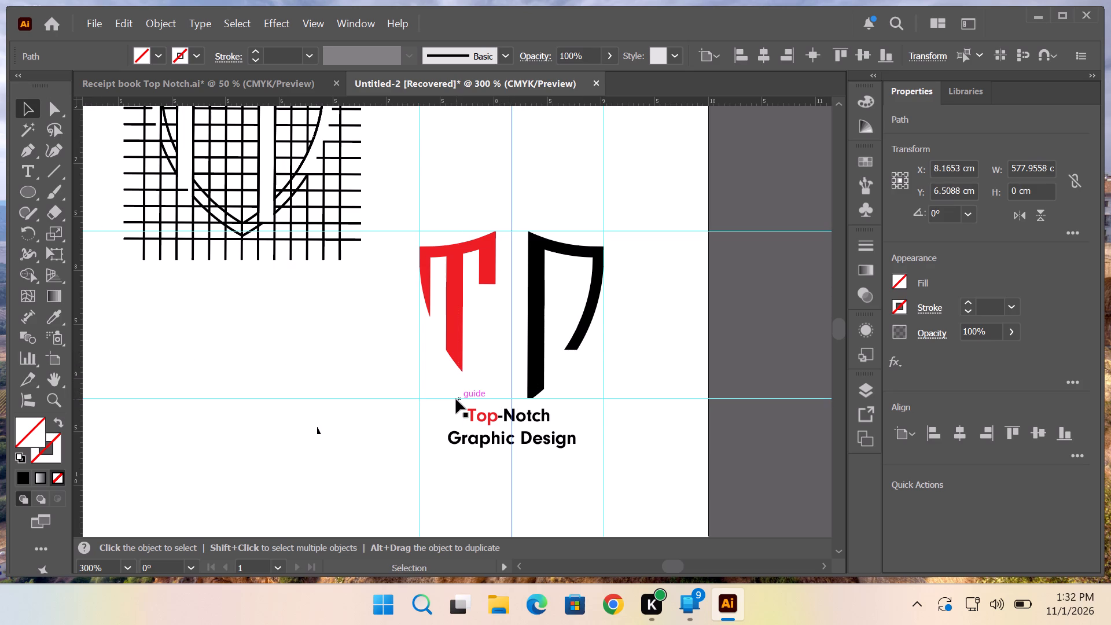
# Enlarge the two-line text beneath the emblem proportionally to about 1.59 × 0.53 cm.
pyautogui.click(498, 424)
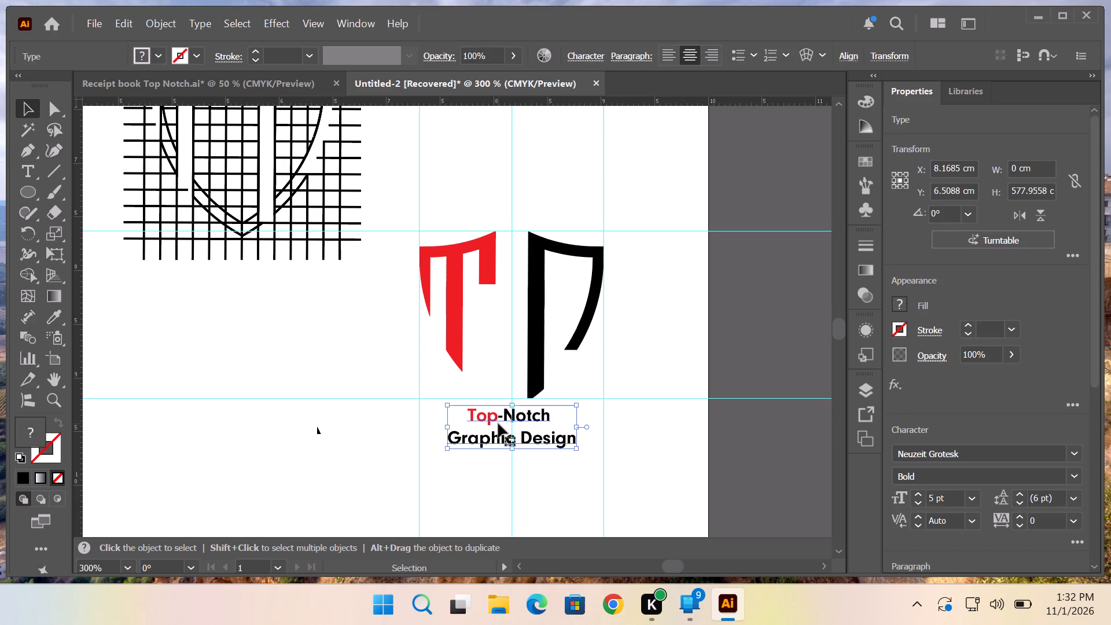
pyautogui.press('Right')
pyautogui.press('Right')
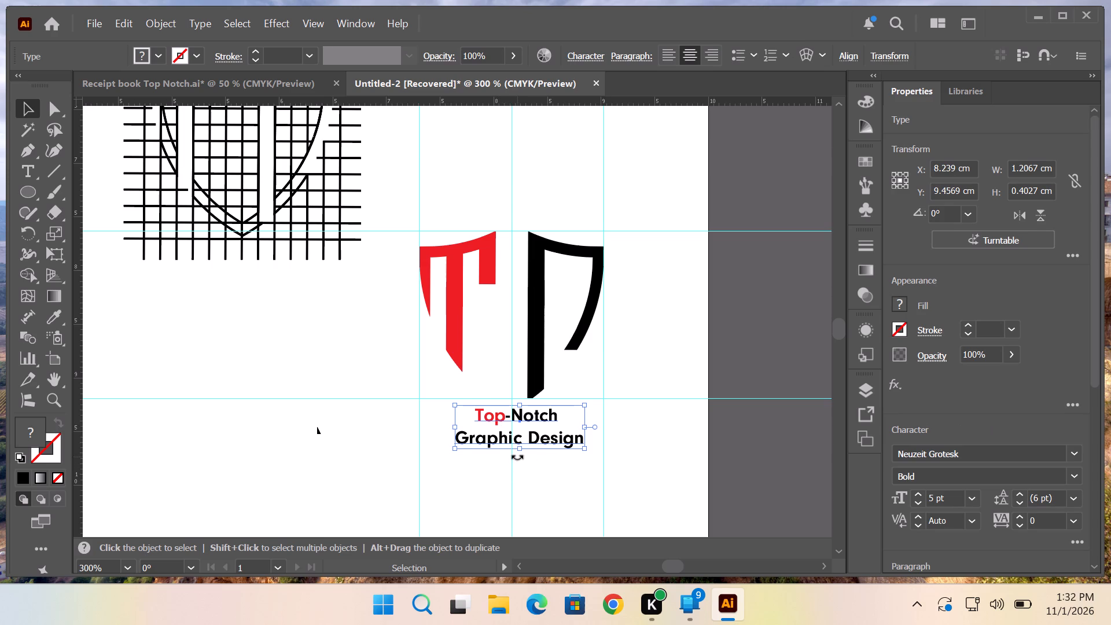
pyautogui.keyDown('shift'); pyautogui.moveTo(521, 447); pyautogui.dragTo(521, 453); pyautogui.keyUp('shift')
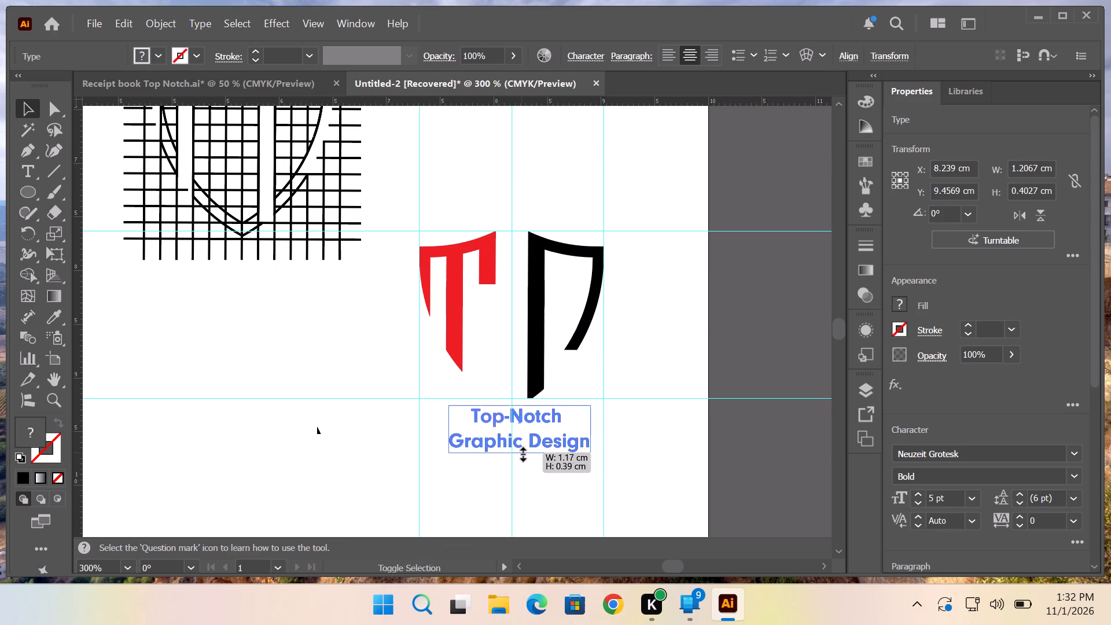
pyautogui.keyDown('shift'); pyautogui.moveTo(521, 453); pyautogui.dragTo(523, 473); pyautogui.keyUp('shift')
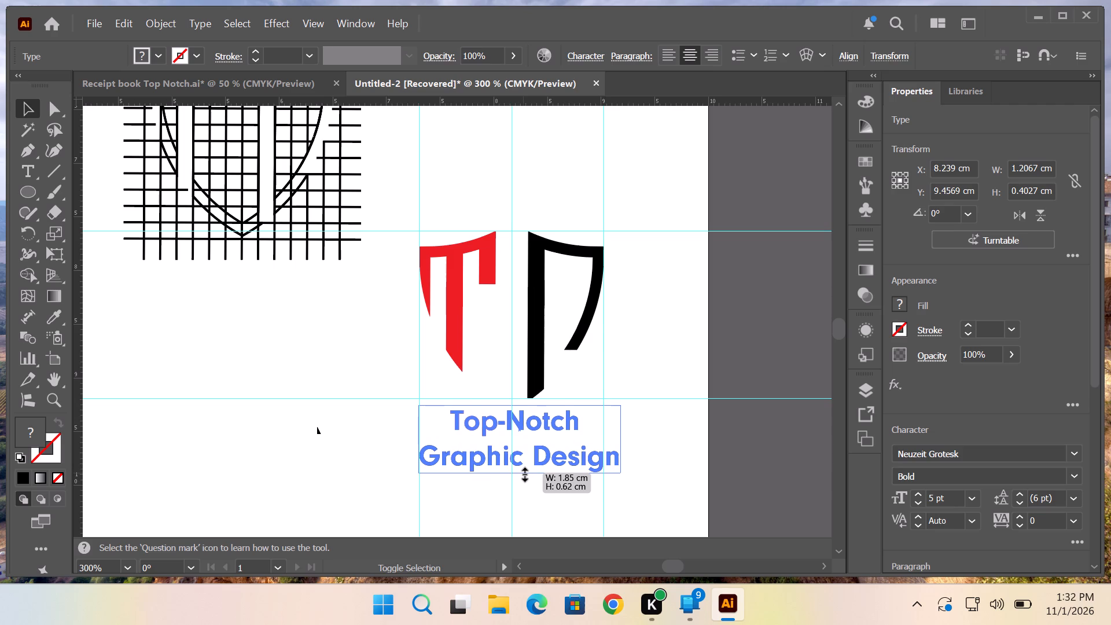
pyautogui.keyDown('shift'); pyautogui.moveTo(523, 473); pyautogui.dragTo(521, 462); pyautogui.keyUp('shift')
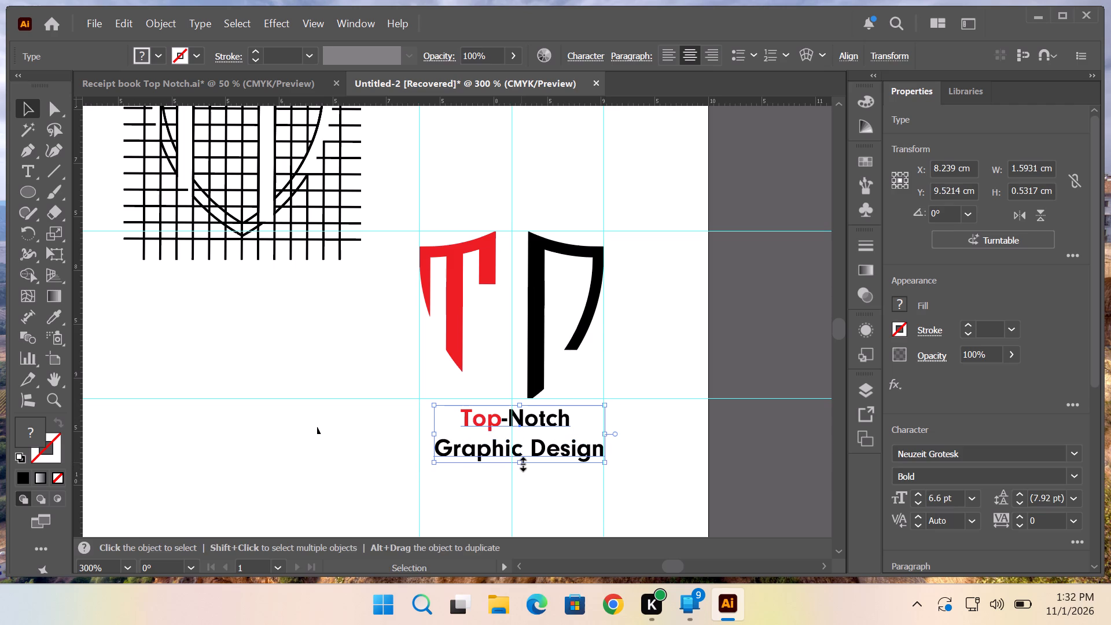
# Nudge the enlarged two-line text sideways to centre it on the middle guide, at X about 8.17 cm.
pyautogui.press('Left')
pyautogui.press('Left')
pyautogui.press('Left')
pyautogui.press('Left')
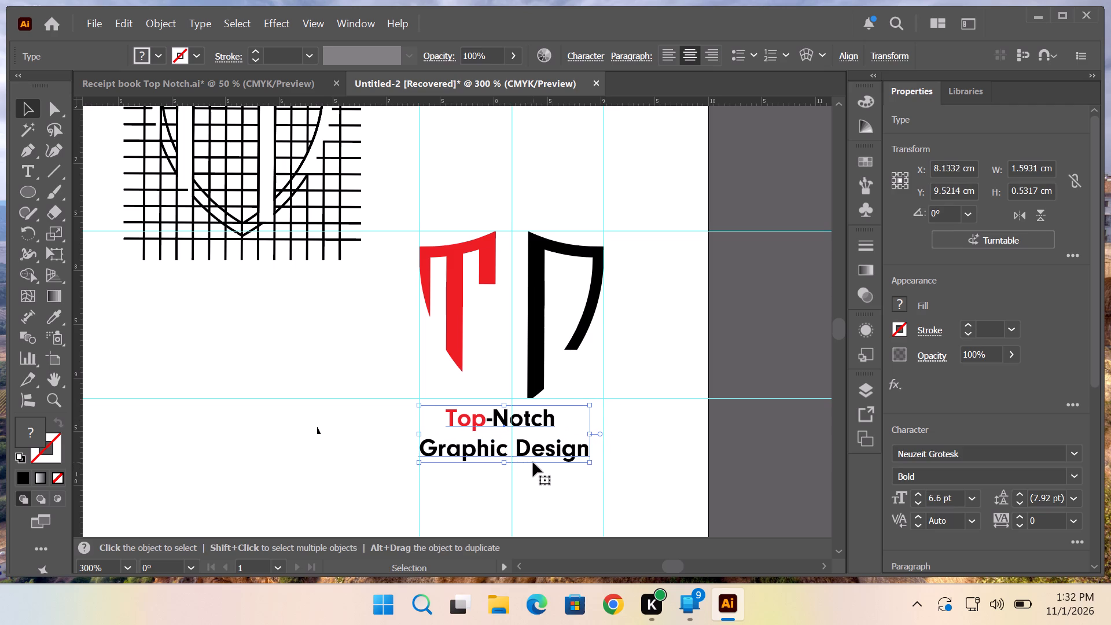
pyautogui.press('Right')
pyautogui.press('Right')
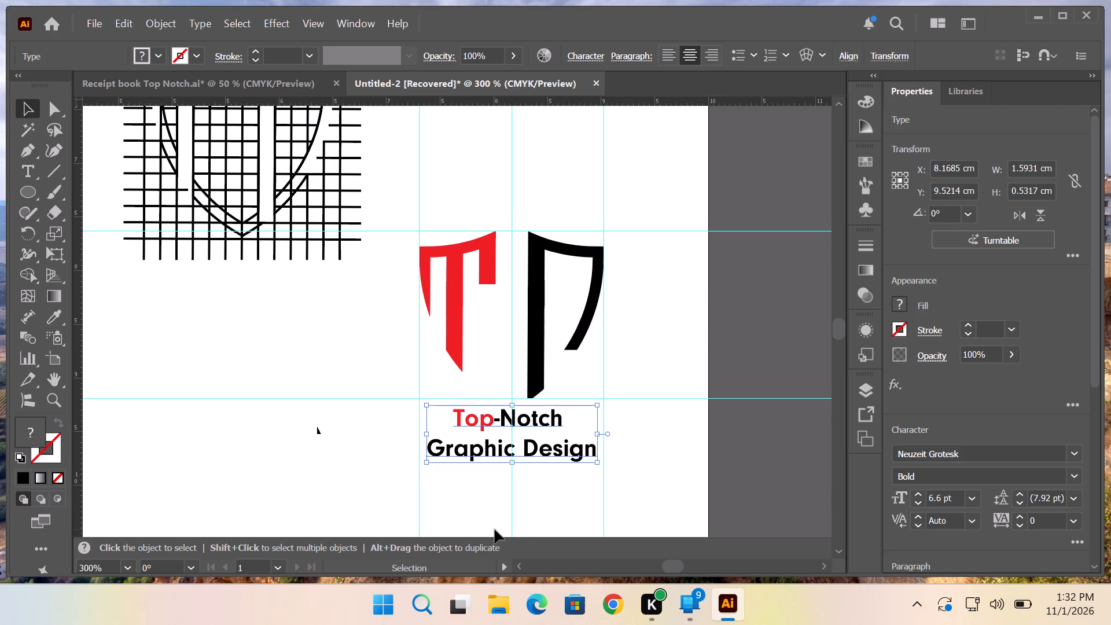
pyautogui.click(667, 488)
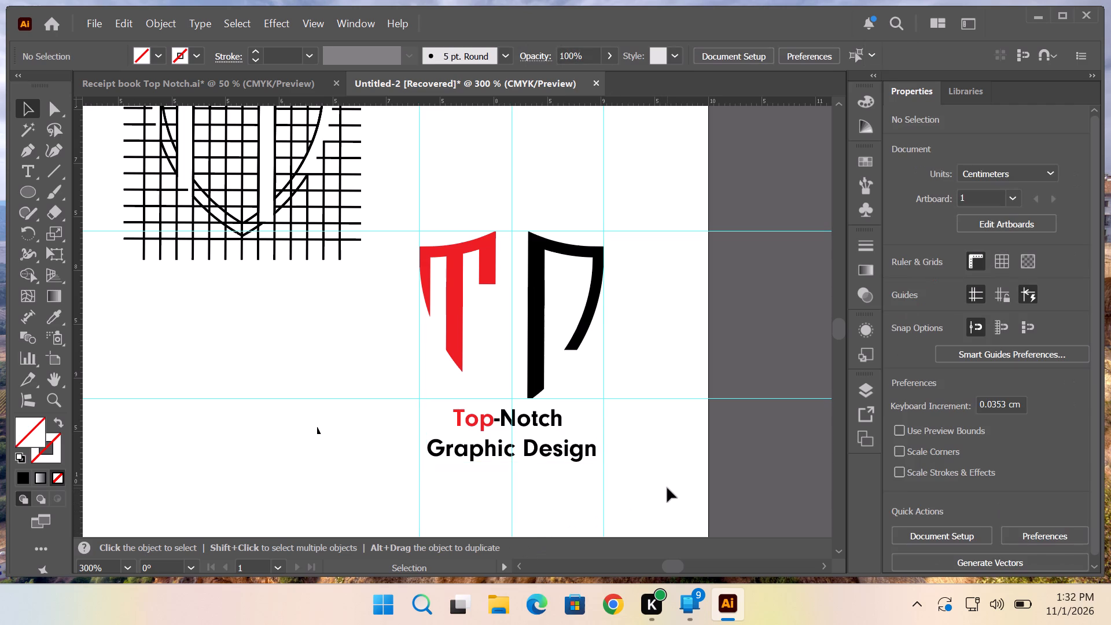
# Group the red shape, the black shape, the two-line text and the guides running through them.
pyautogui.moveTo(399, 238); pyautogui.dragTo(561, 366)
pyautogui.moveTo(561, 366); pyautogui.dragTo(613, 465)
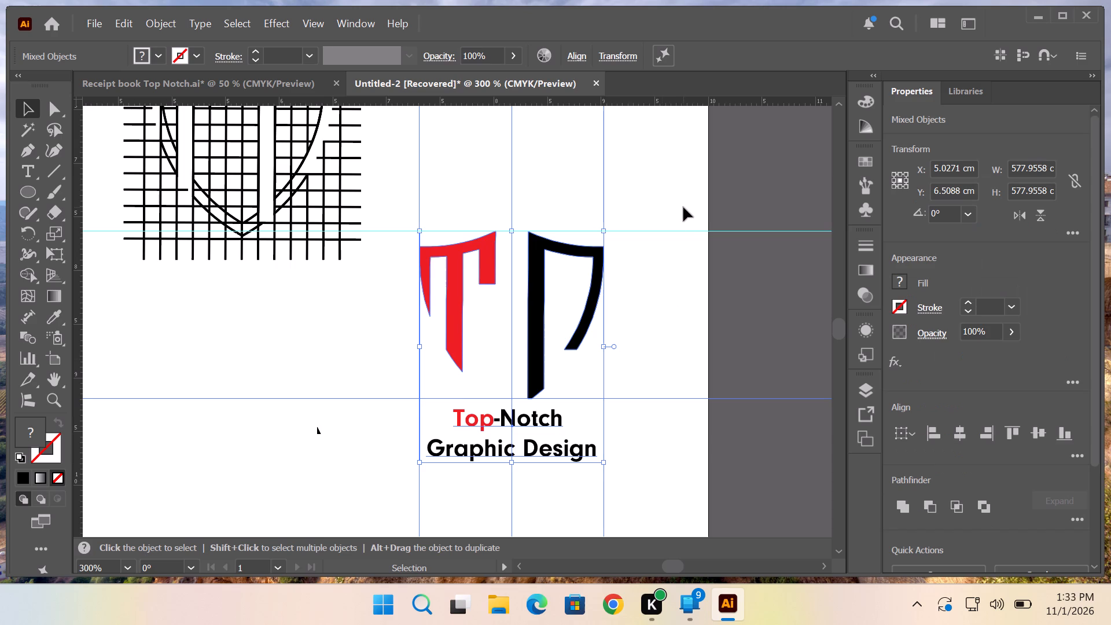
pyautogui.rightClick(458, 307)
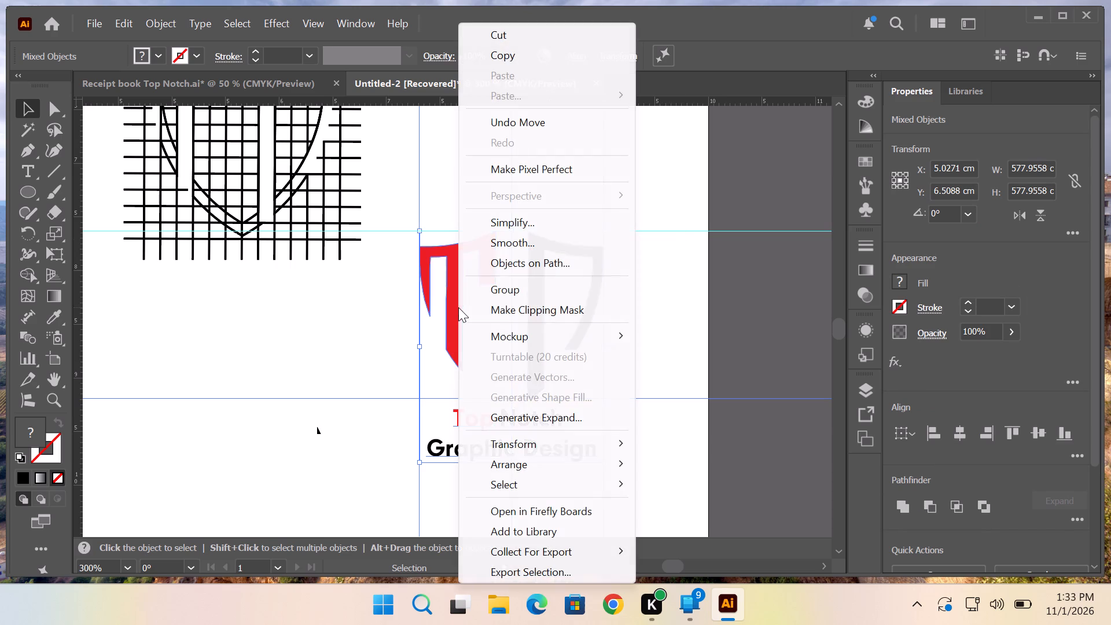
pyautogui.click(504, 286)
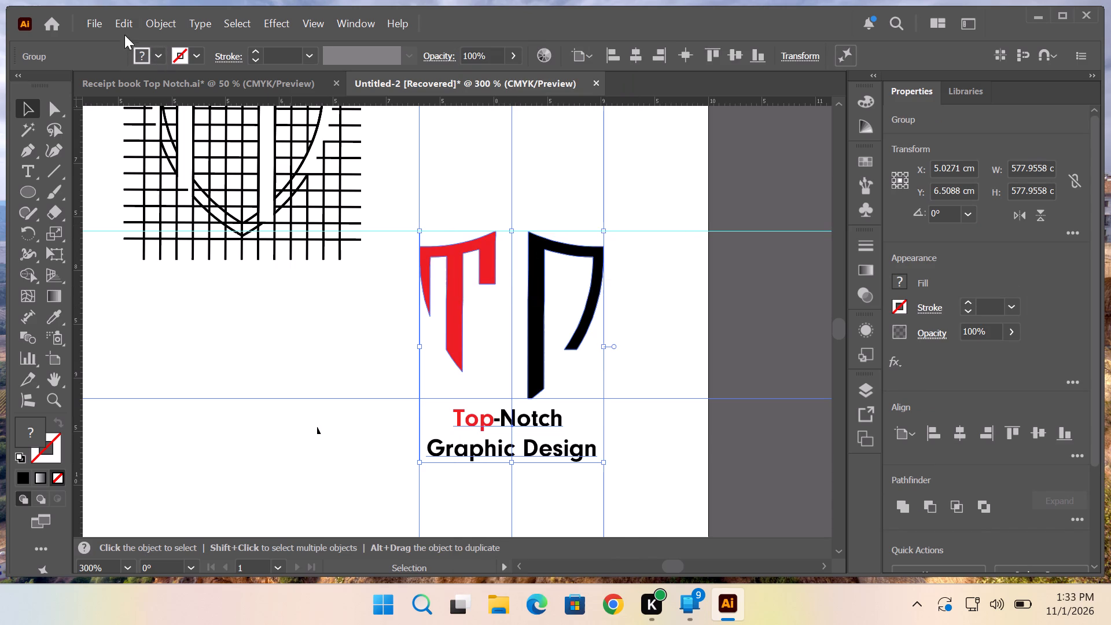
# Apply Flatten Transparency to the grouped logo.
pyautogui.click(124, 15)
pyautogui.click(158, 24)
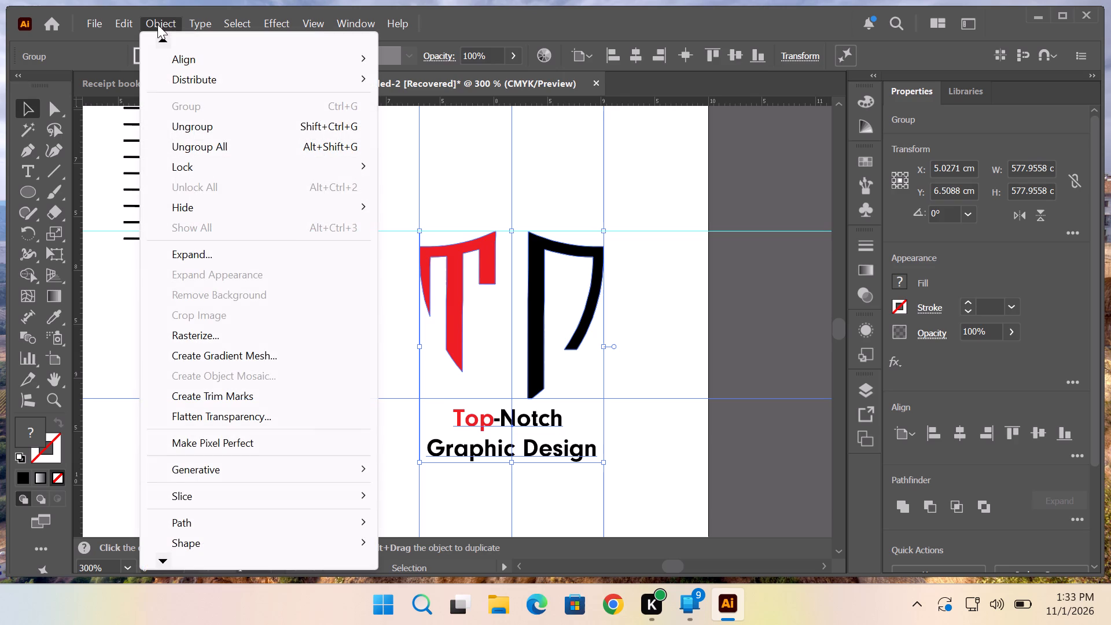
pyautogui.click(194, 411)
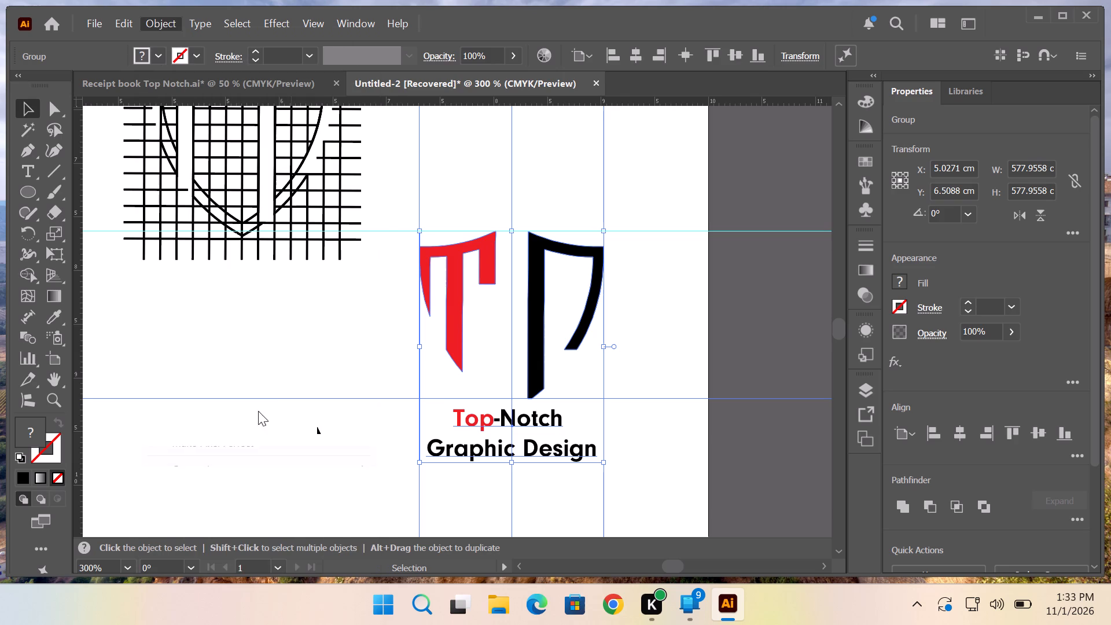
pyautogui.click(605, 444)
pyautogui.click(653, 477)
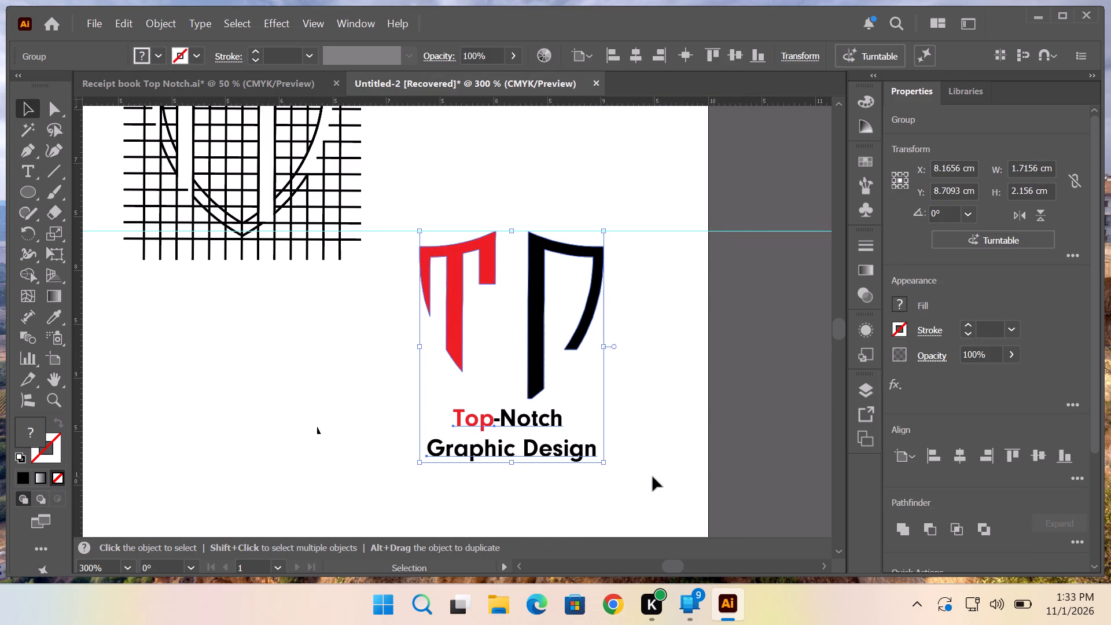
# Shrink the grouped logo proportionally to about 0.26 × 0.33 cm.
pyautogui.click(542, 325)
pyautogui.keyDown('shift'); pyautogui.moveTo(512, 234); pyautogui.dragTo(516, 425); pyautogui.keyUp('shift')
pyautogui.click(540, 406)
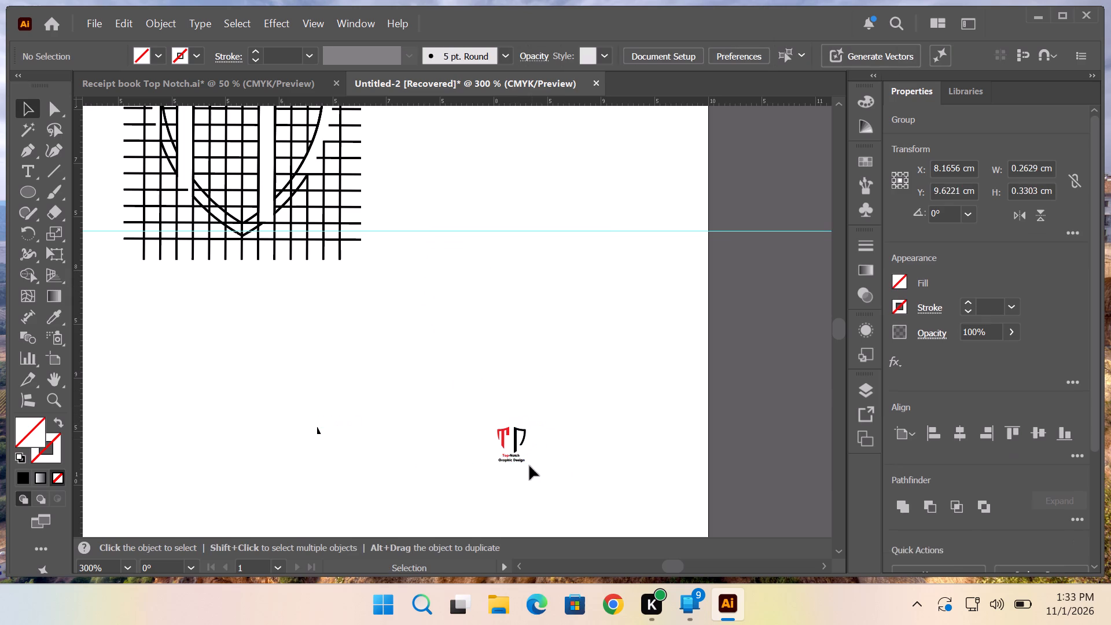
# Move the small grouped logo to the blank area below the grid, at about X 6.46 cm, Y 9.05 cm.
pyautogui.moveTo(514, 464); pyautogui.dragTo(465, 447)
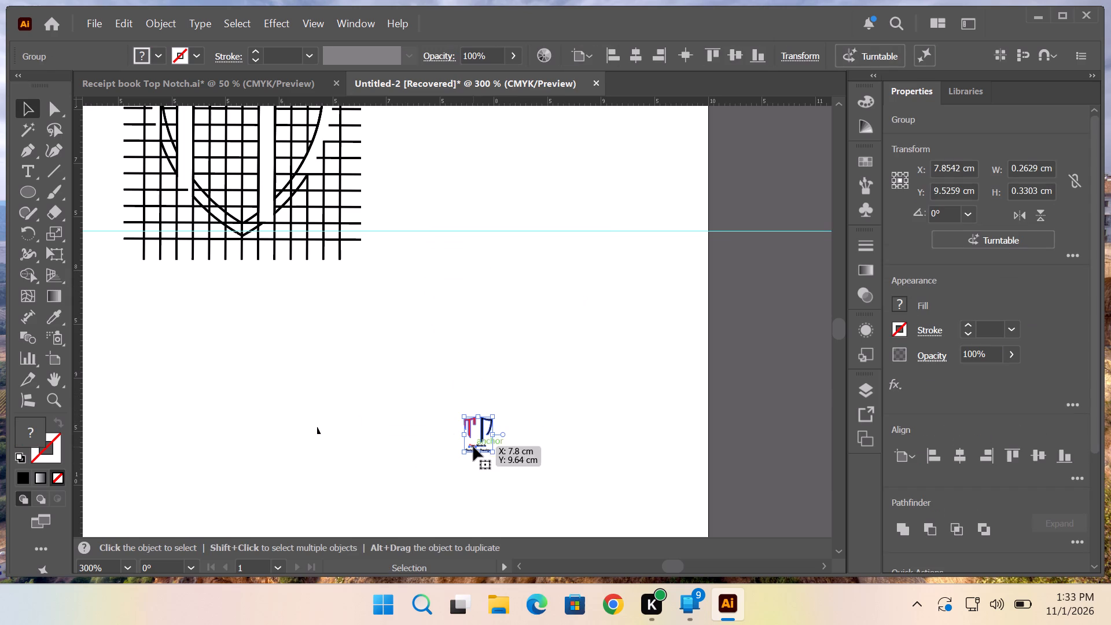
pyautogui.moveTo(472, 448); pyautogui.dragTo(310, 391)
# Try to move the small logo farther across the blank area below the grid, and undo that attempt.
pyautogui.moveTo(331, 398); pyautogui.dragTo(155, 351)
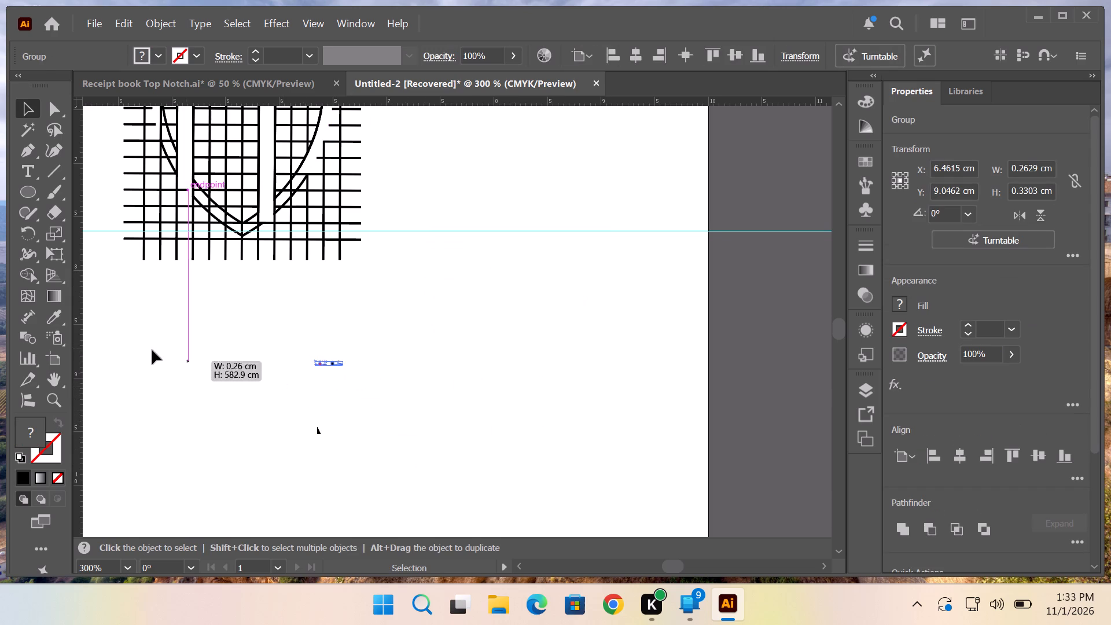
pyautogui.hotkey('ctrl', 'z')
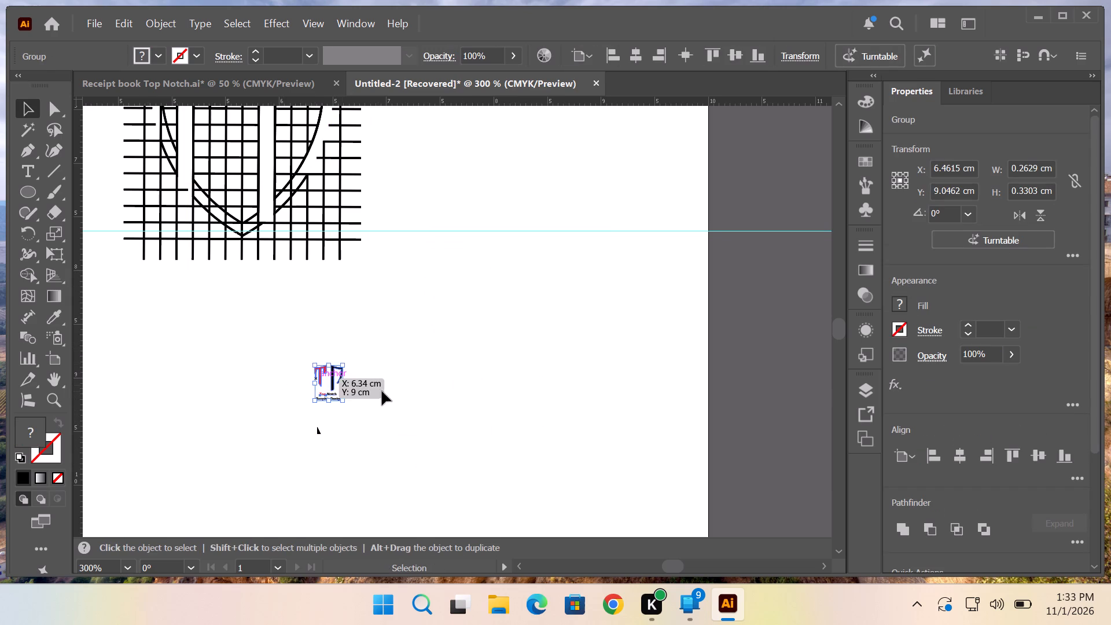
# Move the small grouped logo to just below the lower-left part of the grid drawing.
pyautogui.click(394, 394)
pyautogui.moveTo(328, 392); pyautogui.dragTo(184, 323)
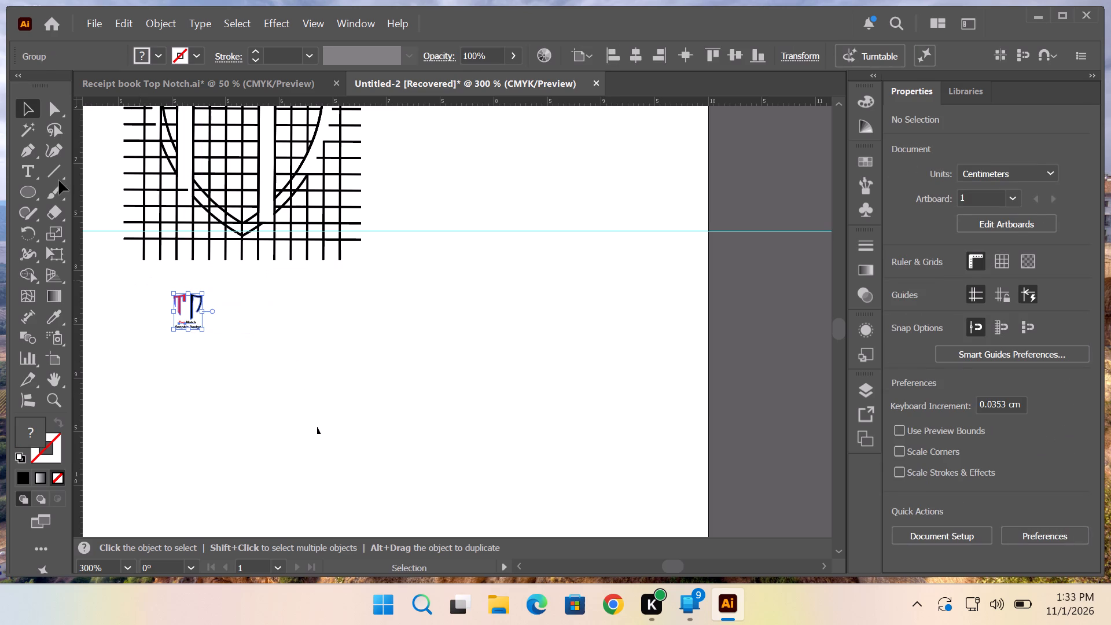
# Add the letter B as text in the blank area beside the small logo and enlarge it to about 1.45 × 2.74 cm.
pyautogui.click(28, 172)
pyautogui.click(436, 334)
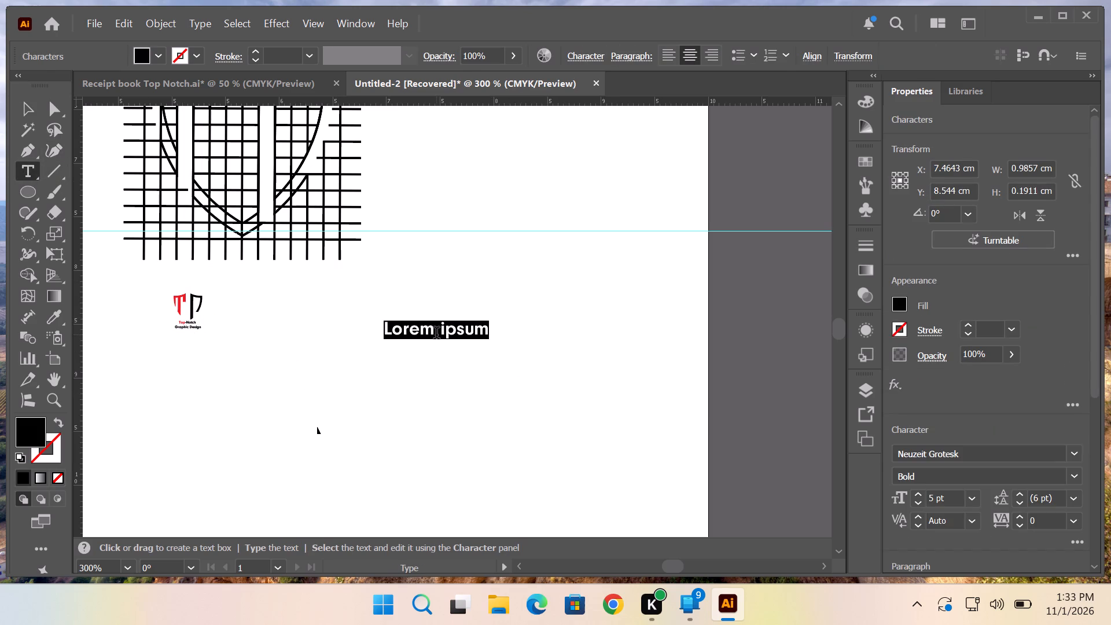
pyautogui.press('b')
pyautogui.click(28, 105)
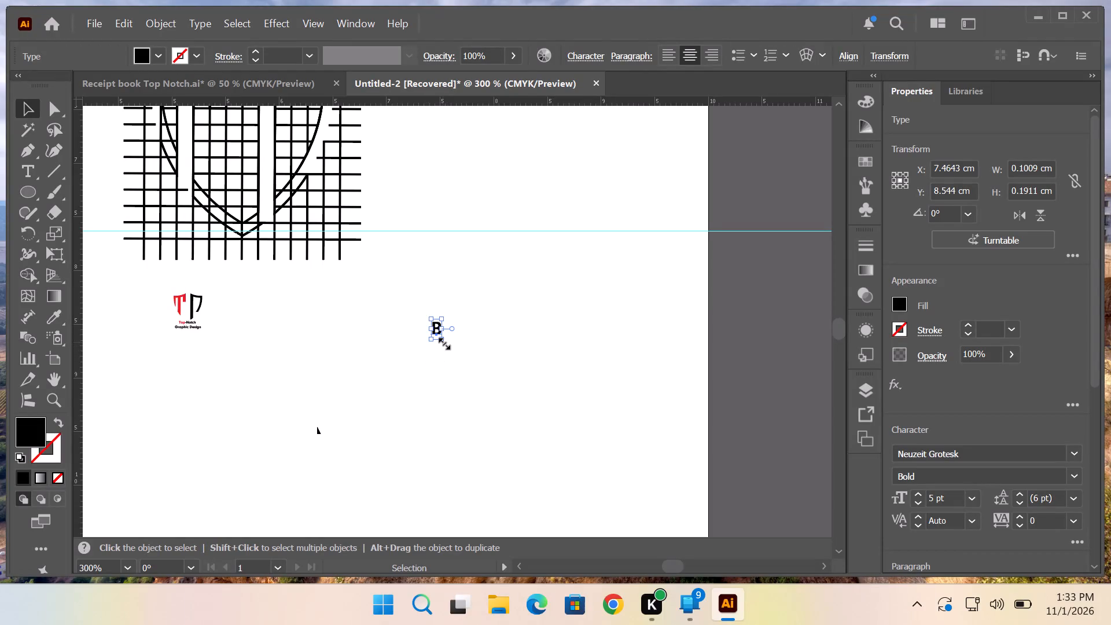
pyautogui.keyDown('shift'); pyautogui.moveTo(443, 342); pyautogui.dragTo(533, 520); pyautogui.keyUp('shift')
pyautogui.keyDown('shift'); pyautogui.moveTo(530, 413); pyautogui.dragTo(586, 435); pyautogui.keyUp('shift')
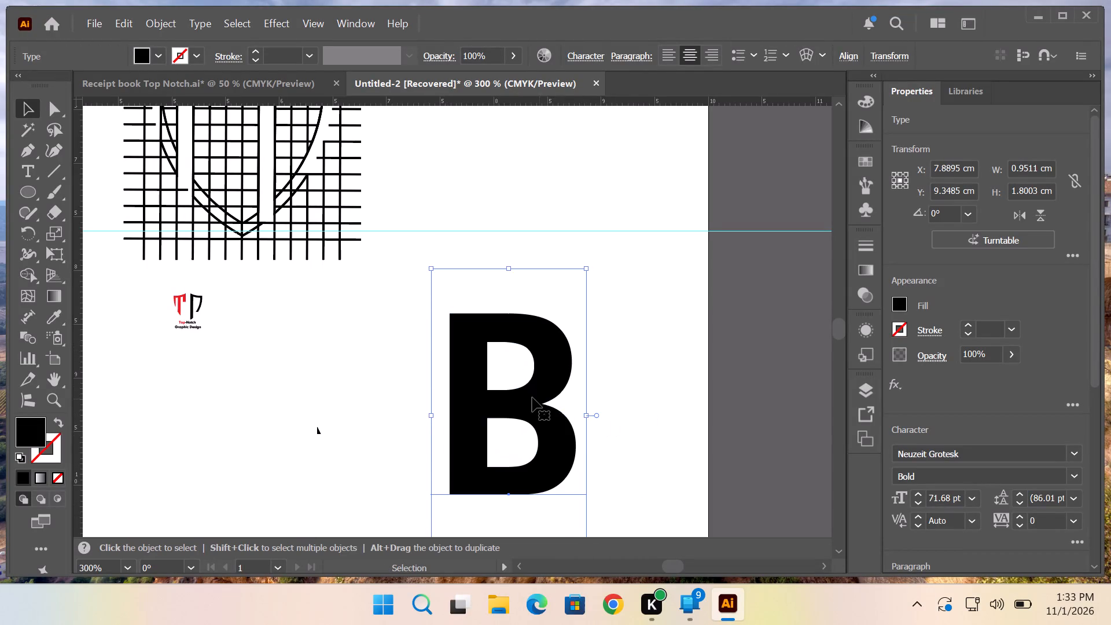
pyautogui.moveTo(529, 397); pyautogui.dragTo(524, 380)
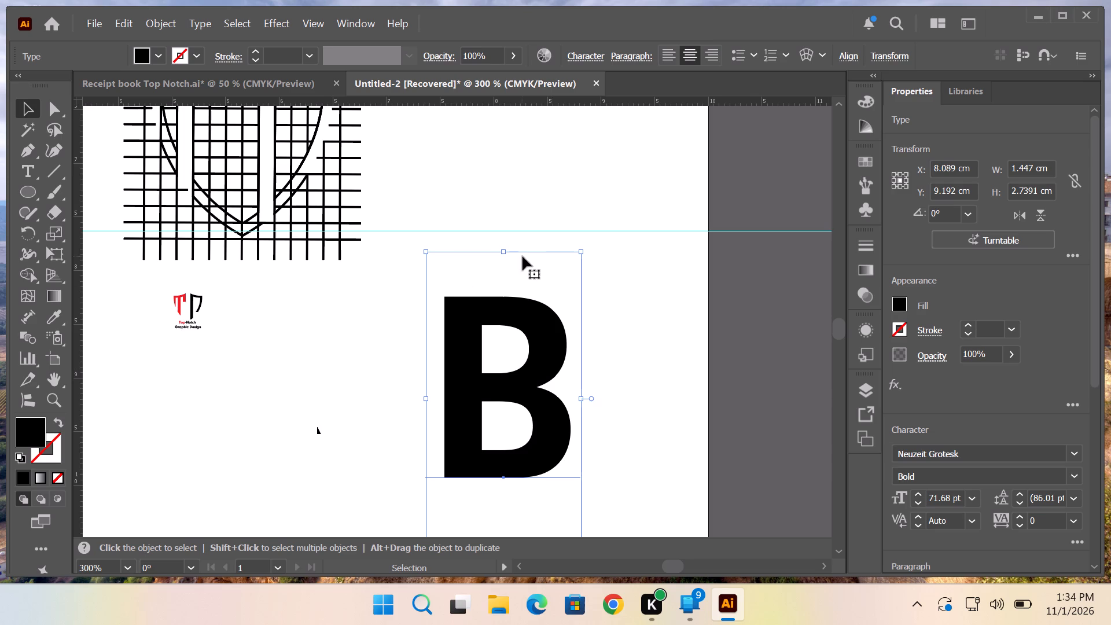
# Convert the large letter B to outlines.
pyautogui.click(147, 24)
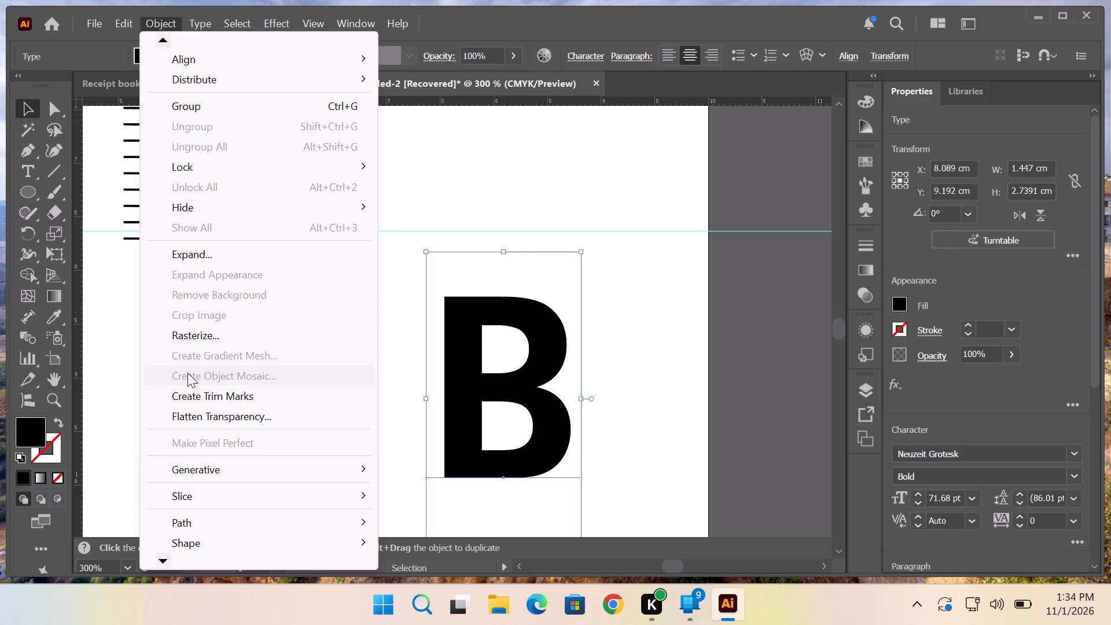
pyautogui.click(463, 341)
pyautogui.rightClick(463, 341)
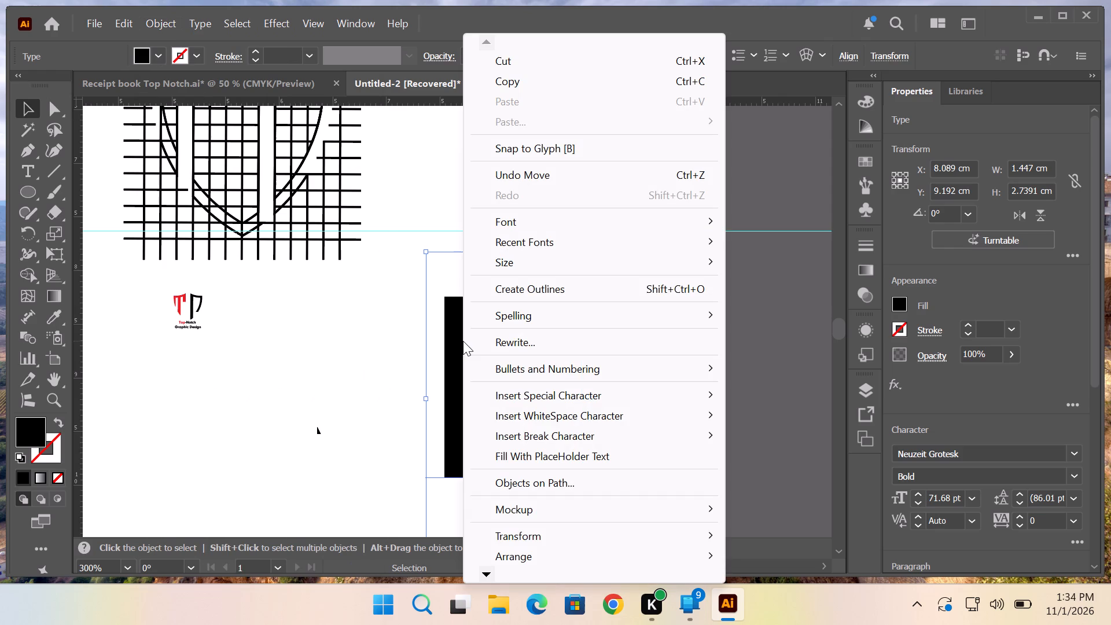
pyautogui.click(539, 286)
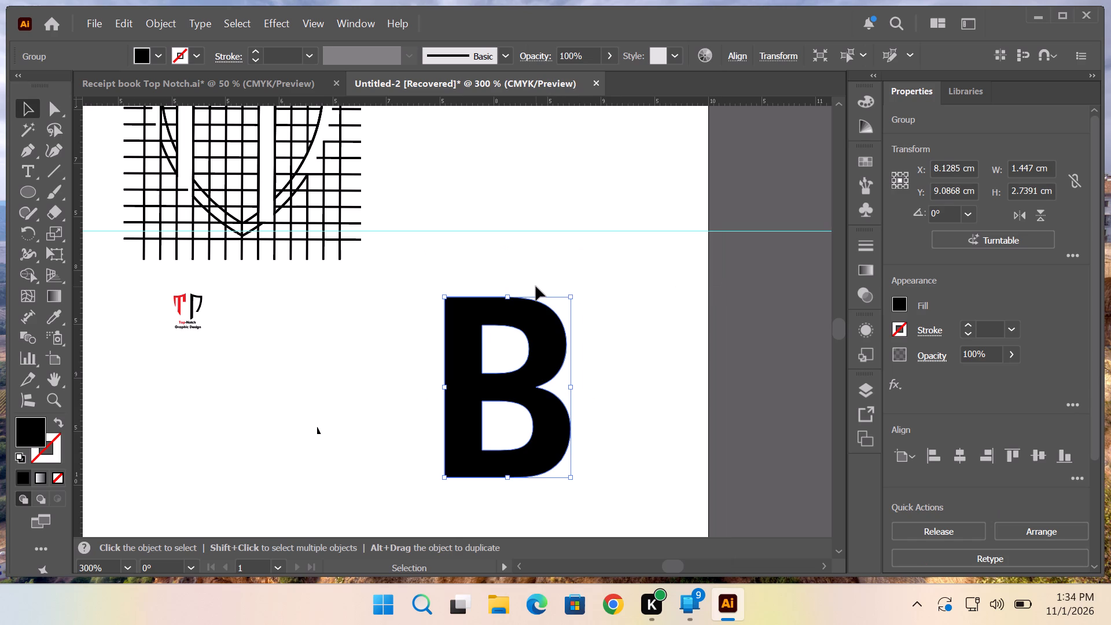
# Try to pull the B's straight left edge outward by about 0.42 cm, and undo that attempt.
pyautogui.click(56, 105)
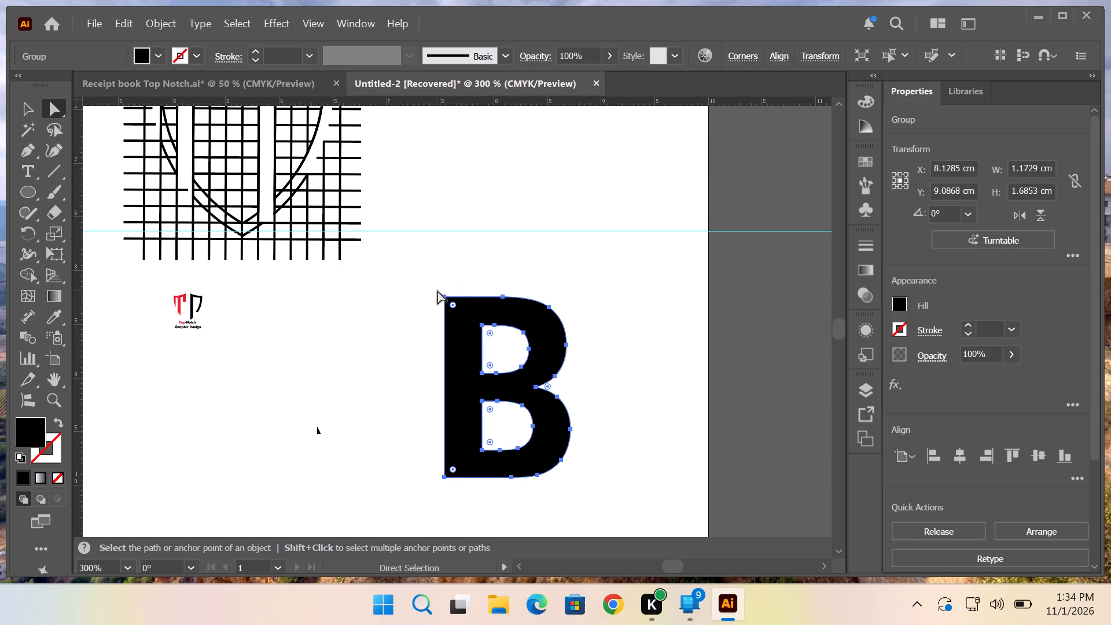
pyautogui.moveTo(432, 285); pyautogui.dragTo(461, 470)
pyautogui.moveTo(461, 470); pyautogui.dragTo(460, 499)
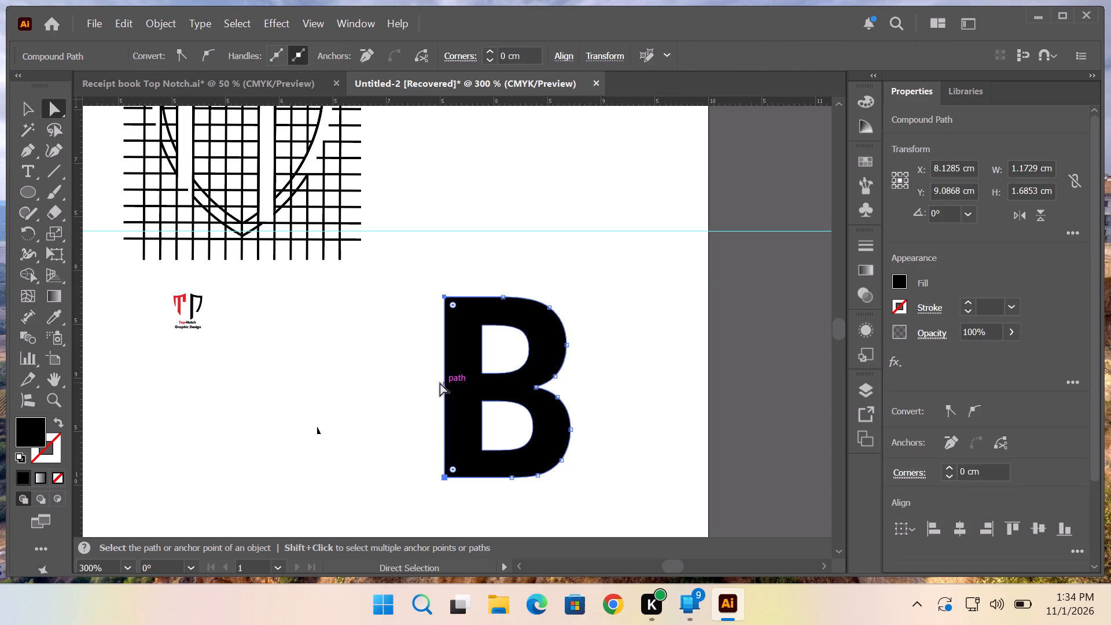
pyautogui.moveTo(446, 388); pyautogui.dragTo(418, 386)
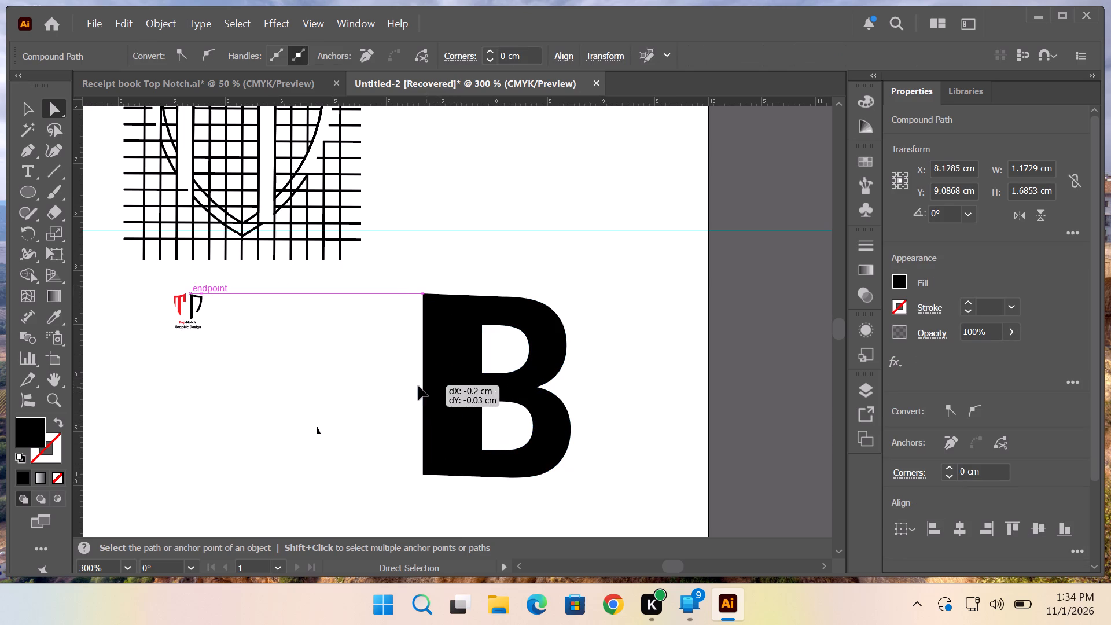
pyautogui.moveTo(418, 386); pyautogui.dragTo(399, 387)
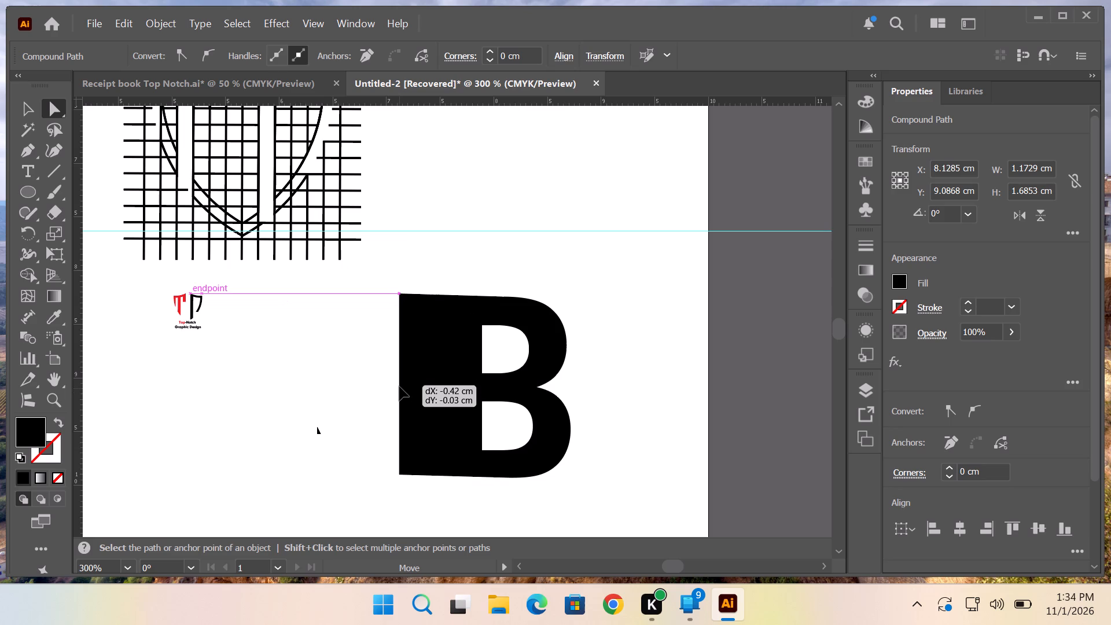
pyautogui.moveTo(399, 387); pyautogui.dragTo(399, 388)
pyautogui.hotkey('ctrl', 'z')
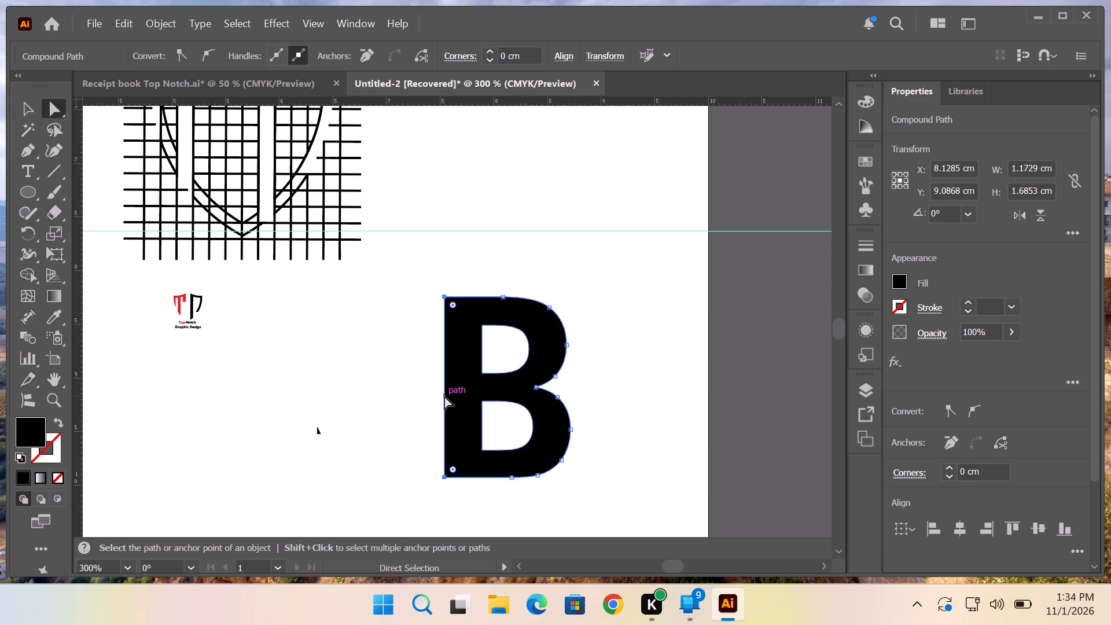
# Extend the B's straight left edge horizontally outward by about 0.44 cm, keeping it level.
pyautogui.keyDown('shift'); pyautogui.moveTo(444, 396); pyautogui.dragTo(390, 395); pyautogui.keyUp('shift')
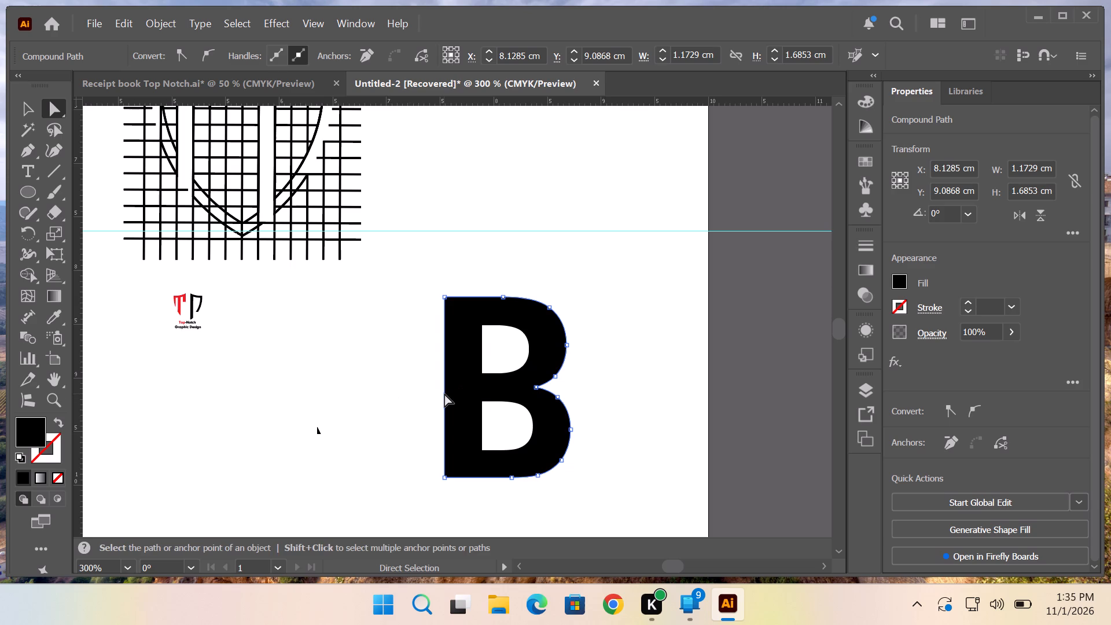
pyautogui.moveTo(446, 392); pyautogui.dragTo(434, 393)
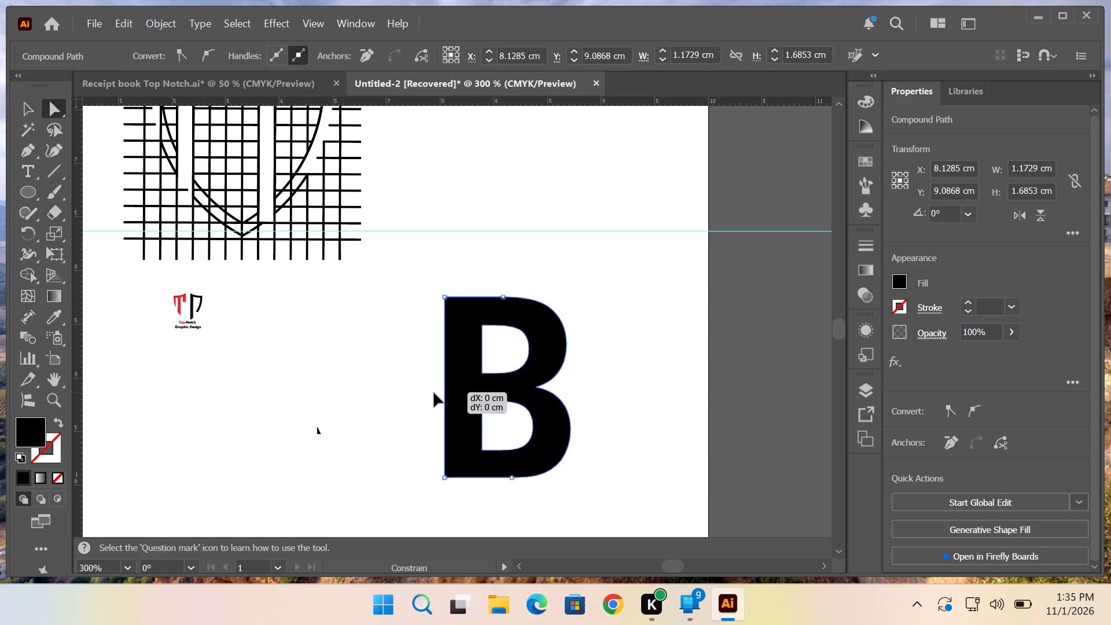
pyautogui.moveTo(434, 393); pyautogui.dragTo(397, 392)
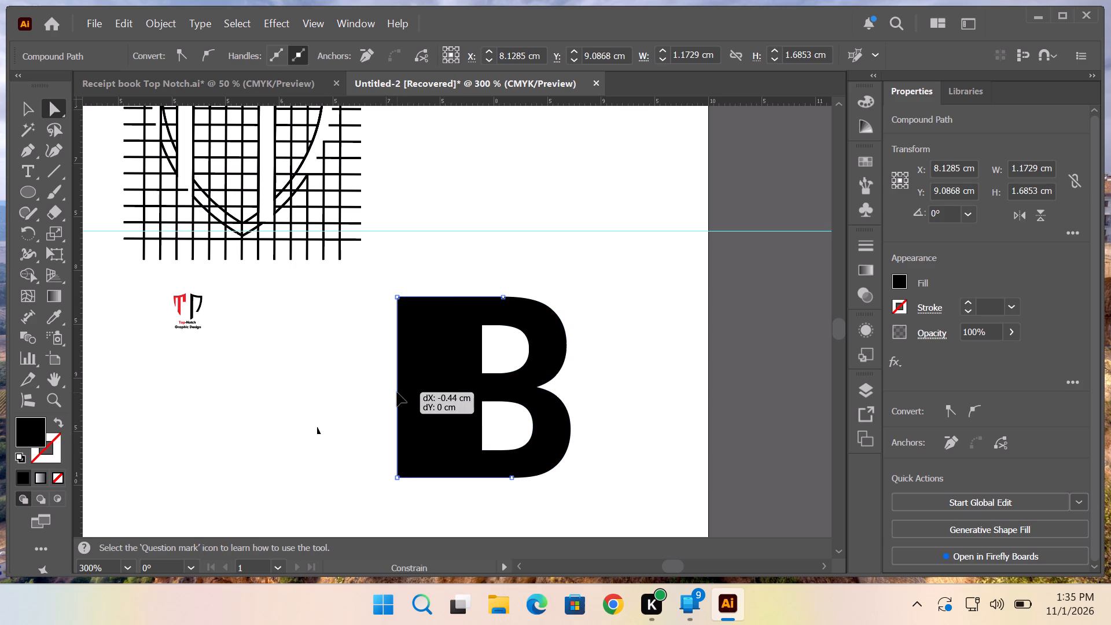
pyautogui.moveTo(397, 392); pyautogui.dragTo(397, 381)
pyautogui.click(641, 317)
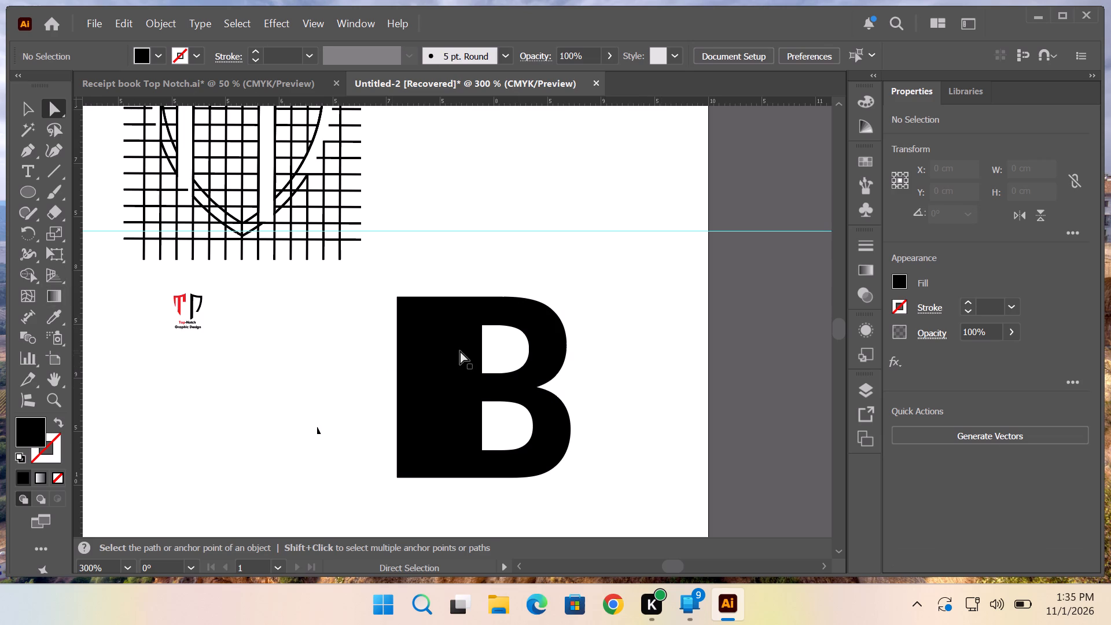
# Fill the widened B with a linear black-to-white gradient at 0°.
pyautogui.click(24, 104)
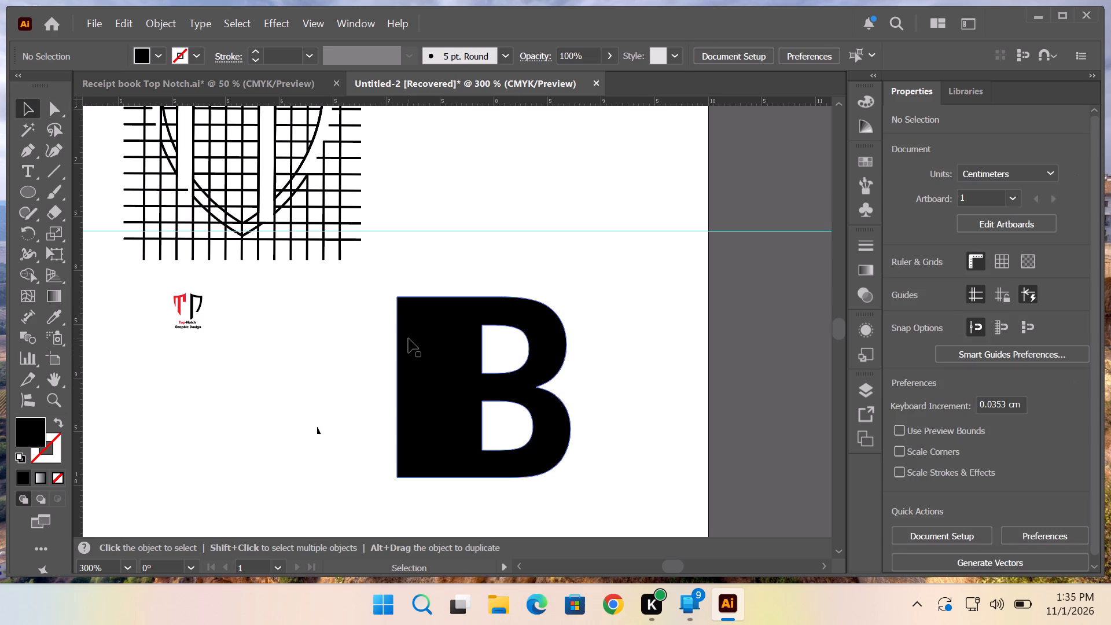
pyautogui.click(420, 339)
pyautogui.click(58, 291)
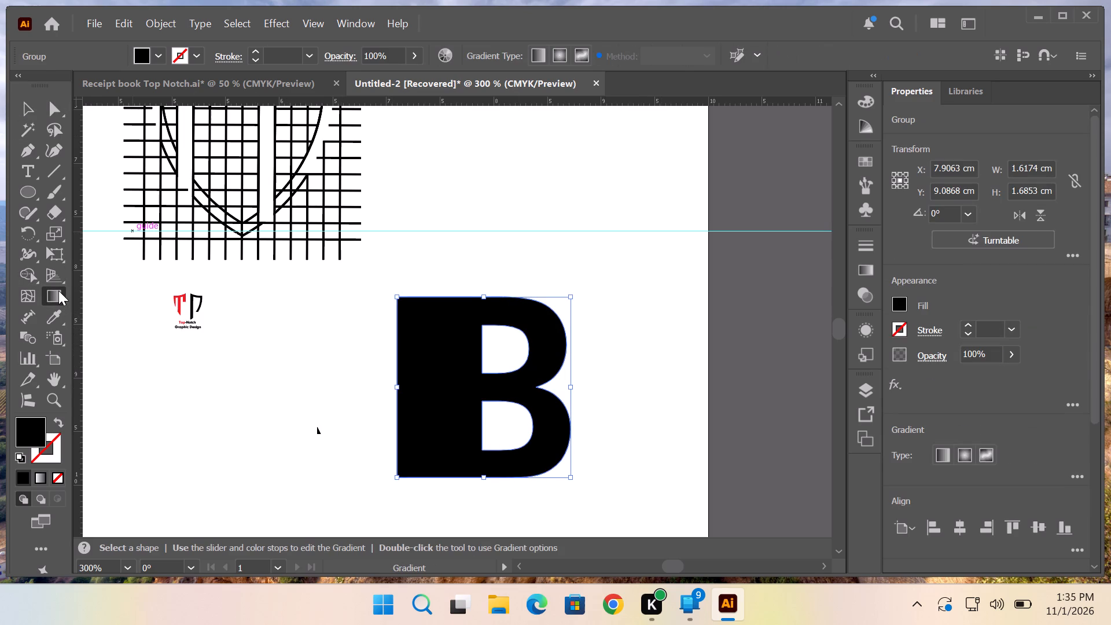
pyautogui.click(61, 292)
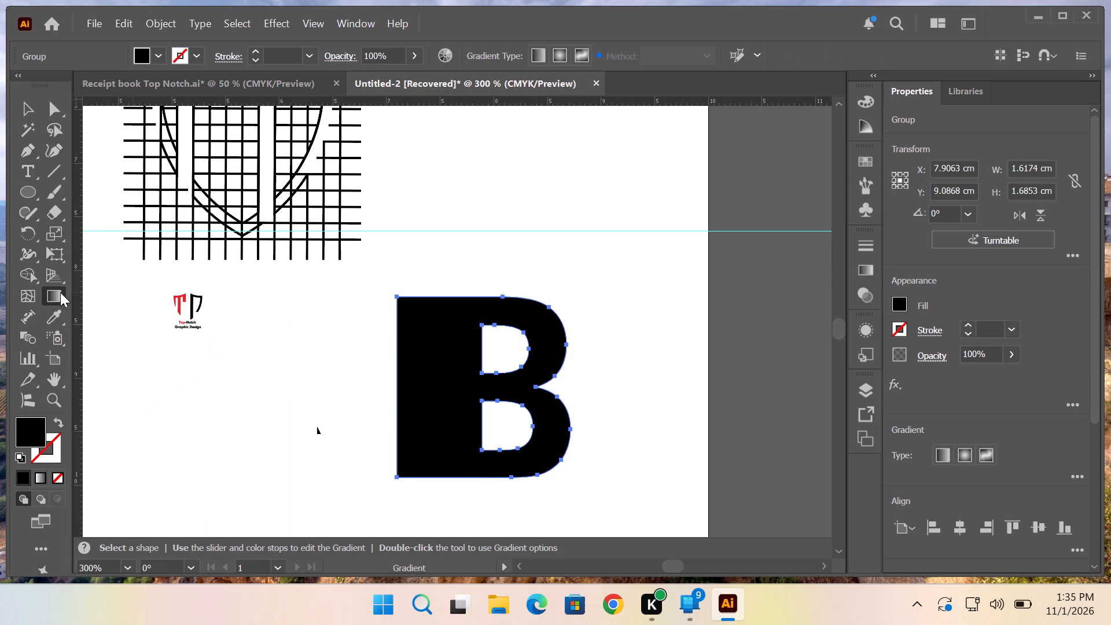
pyautogui.doubleClick(60, 292)
pyautogui.click(705, 485)
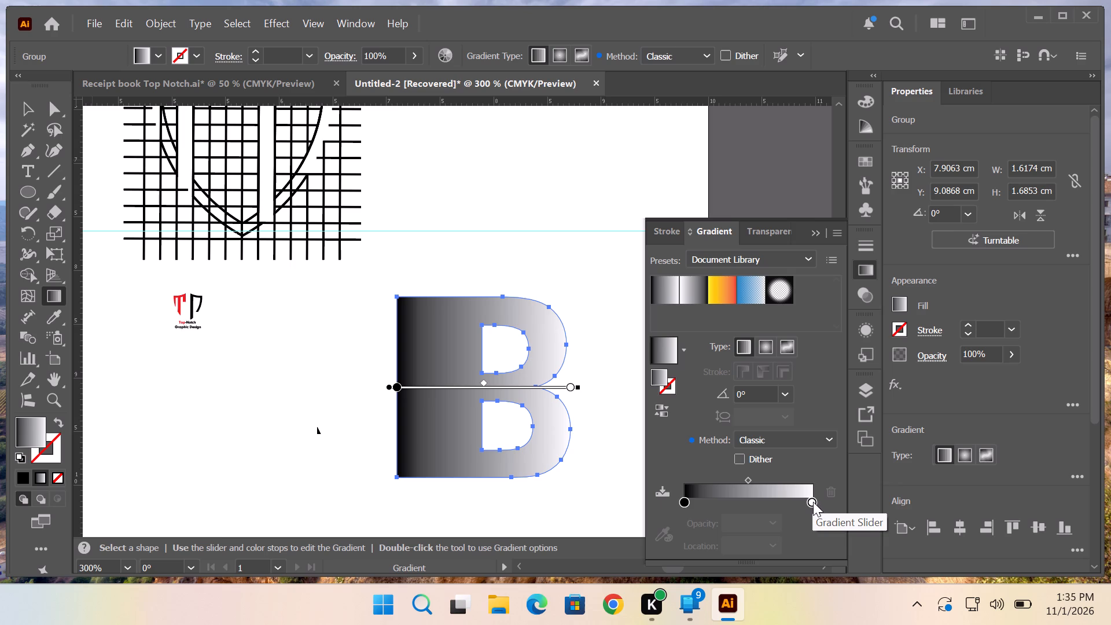
# Reverse the B's gradient by placing the white stop at 0% and the black stop at about 99.8%.
pyautogui.moveTo(813, 502); pyautogui.dragTo(657, 500)
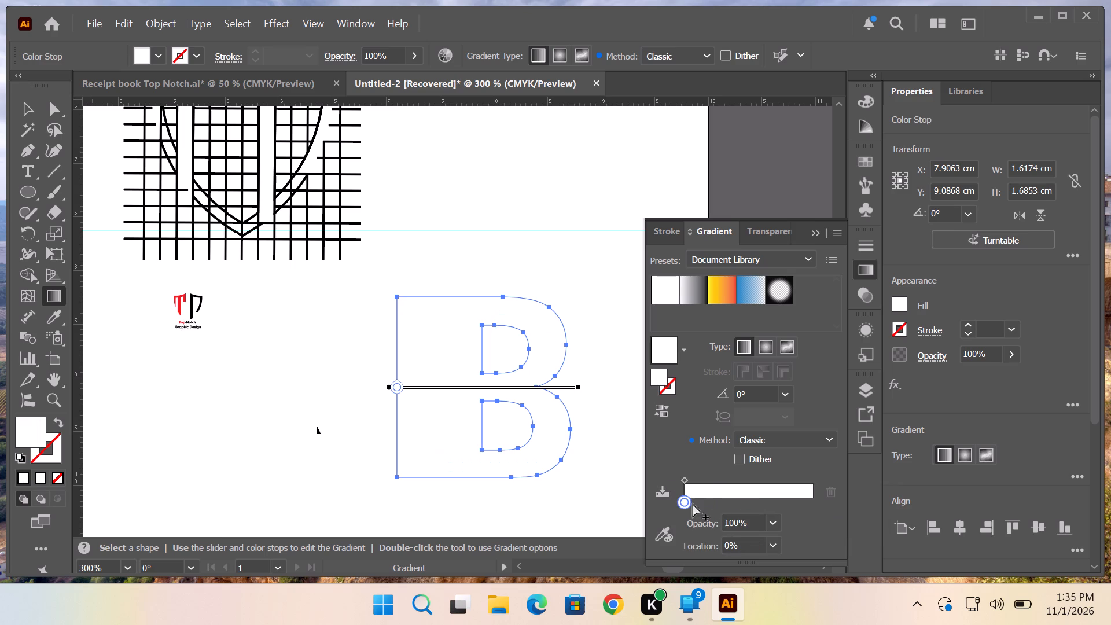
pyautogui.moveTo(685, 499); pyautogui.dragTo(718, 503)
pyautogui.moveTo(683, 499); pyautogui.dragTo(780, 507)
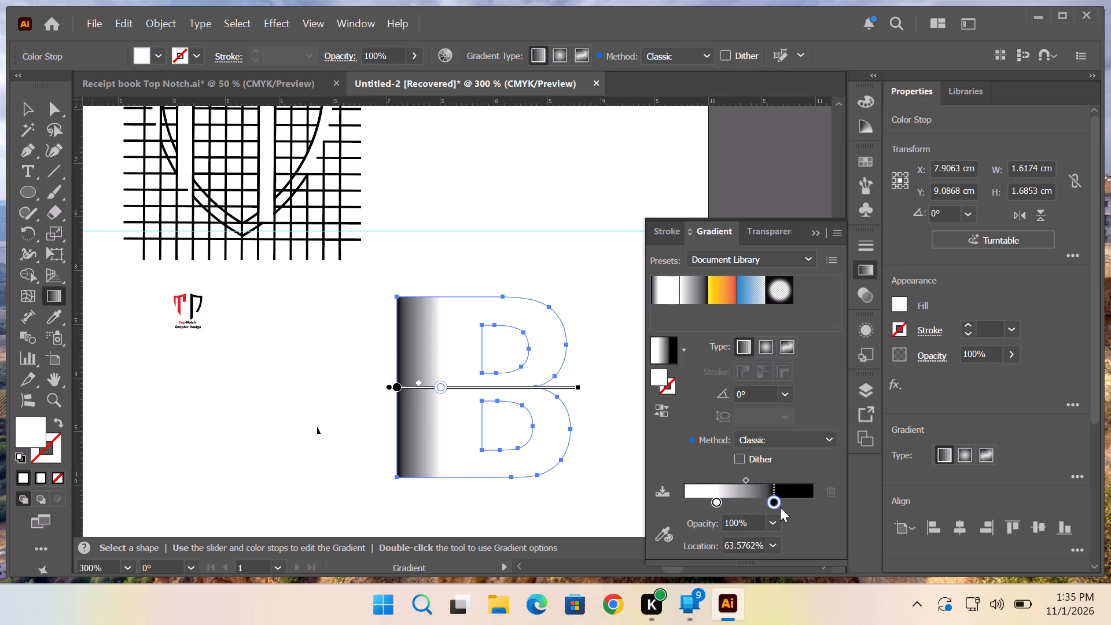
pyautogui.moveTo(780, 507); pyautogui.dragTo(814, 510)
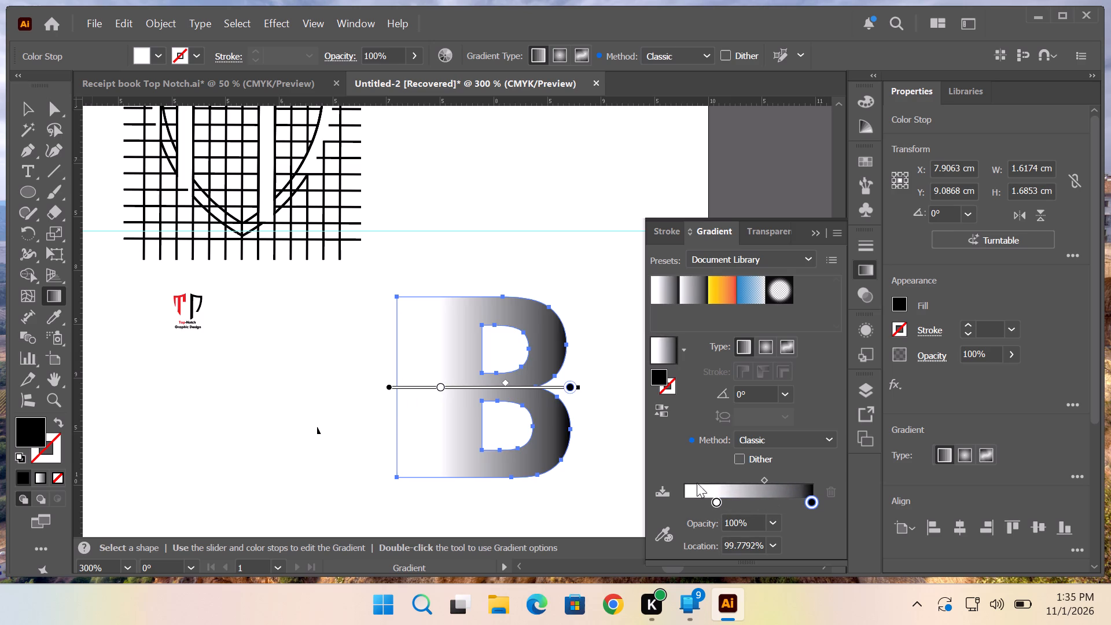
pyautogui.moveTo(716, 503); pyautogui.dragTo(659, 502)
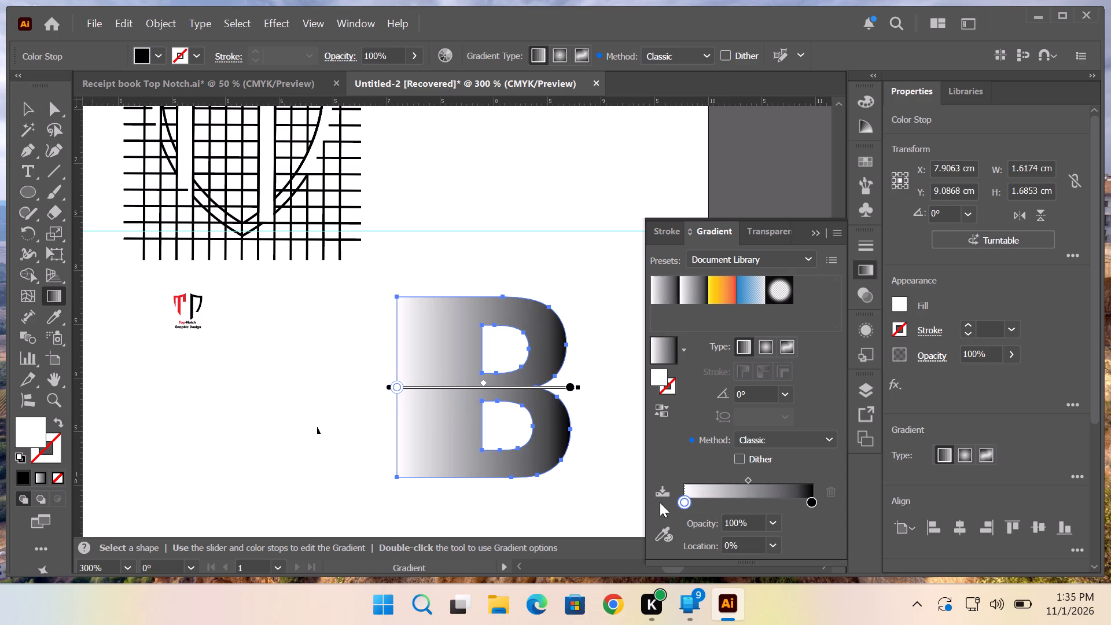
# Shift the B's black gradient stop to about 83.9% and the gradient midpoint to about 35.3%.
pyautogui.moveTo(811, 506); pyautogui.dragTo(790, 508)
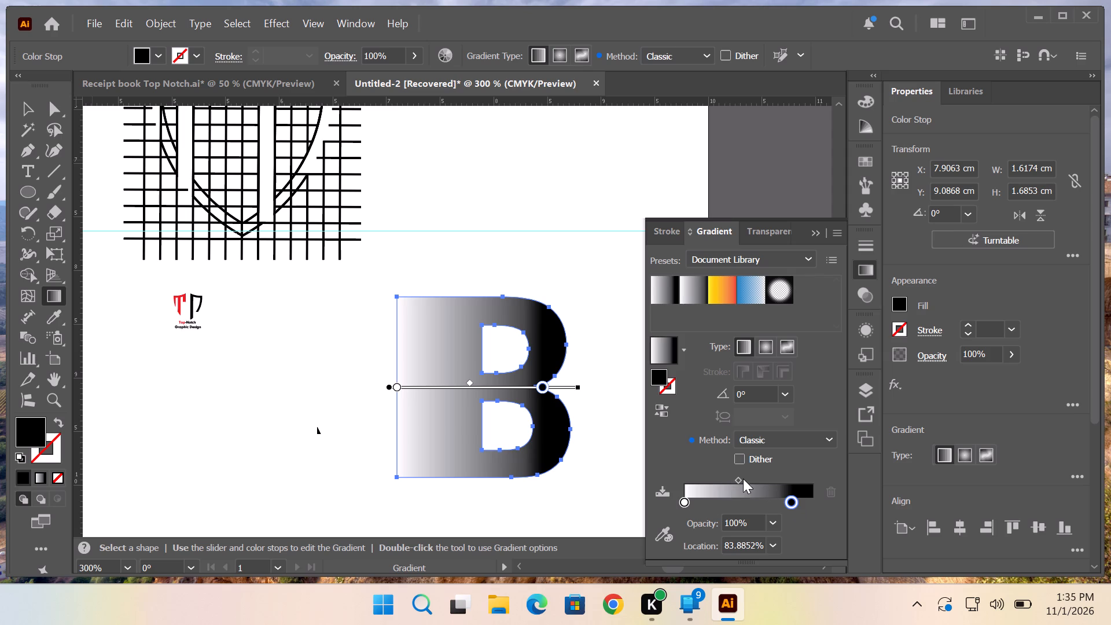
pyautogui.moveTo(739, 477); pyautogui.dragTo(729, 478)
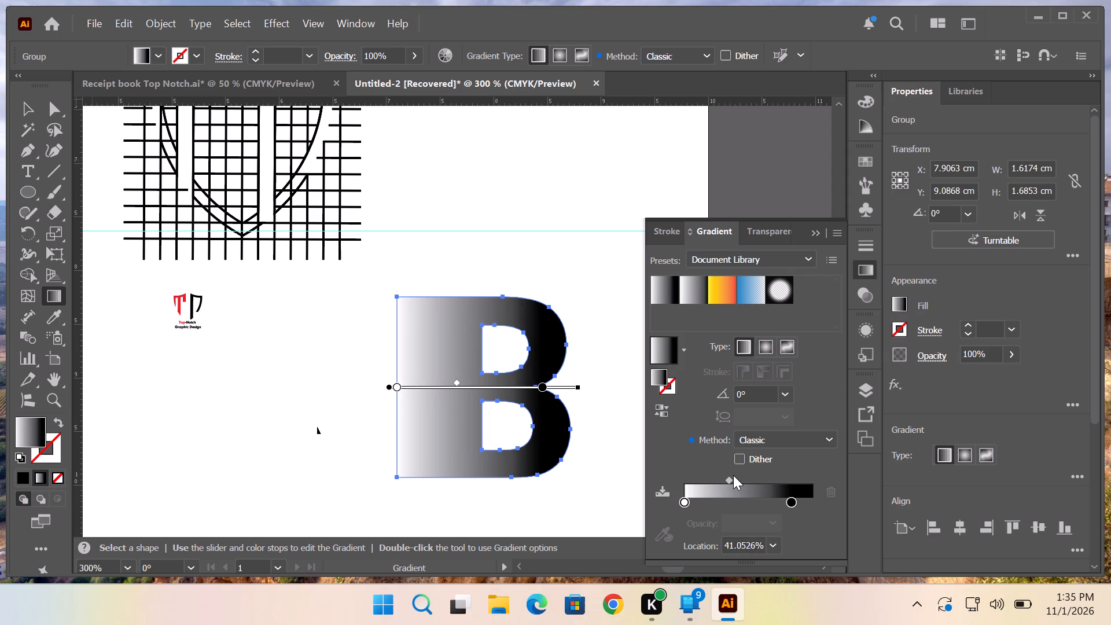
pyautogui.moveTo(729, 481); pyautogui.dragTo(722, 481)
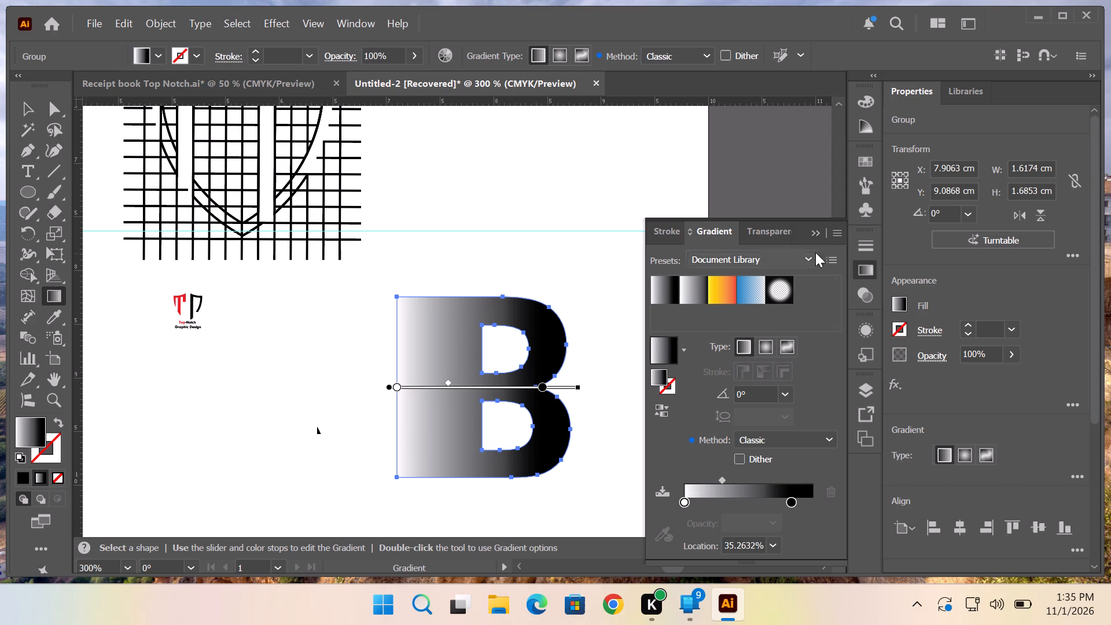
pyautogui.click(812, 234)
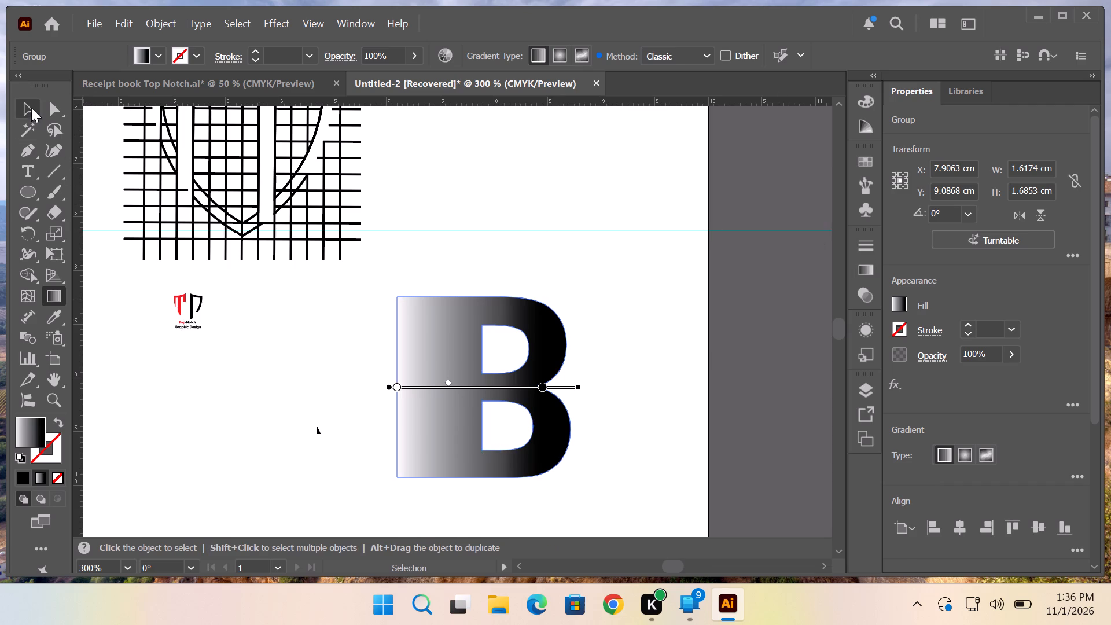
pyautogui.click(31, 106)
pyautogui.click(315, 394)
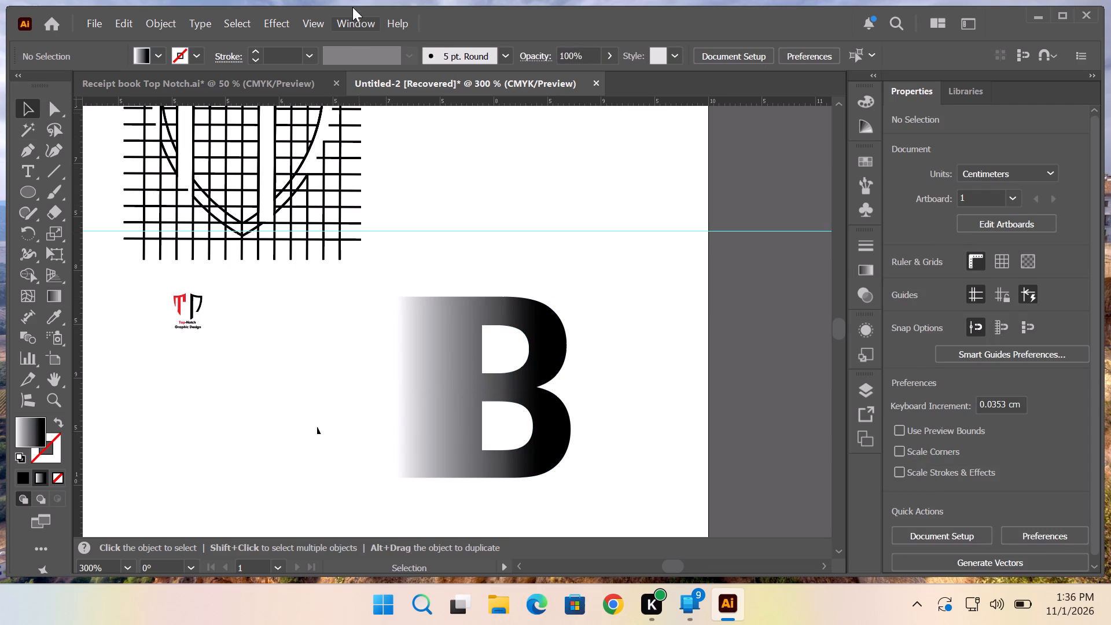
# Select the gradient-filled B and start choosing an effect for it.
pyautogui.click(438, 384)
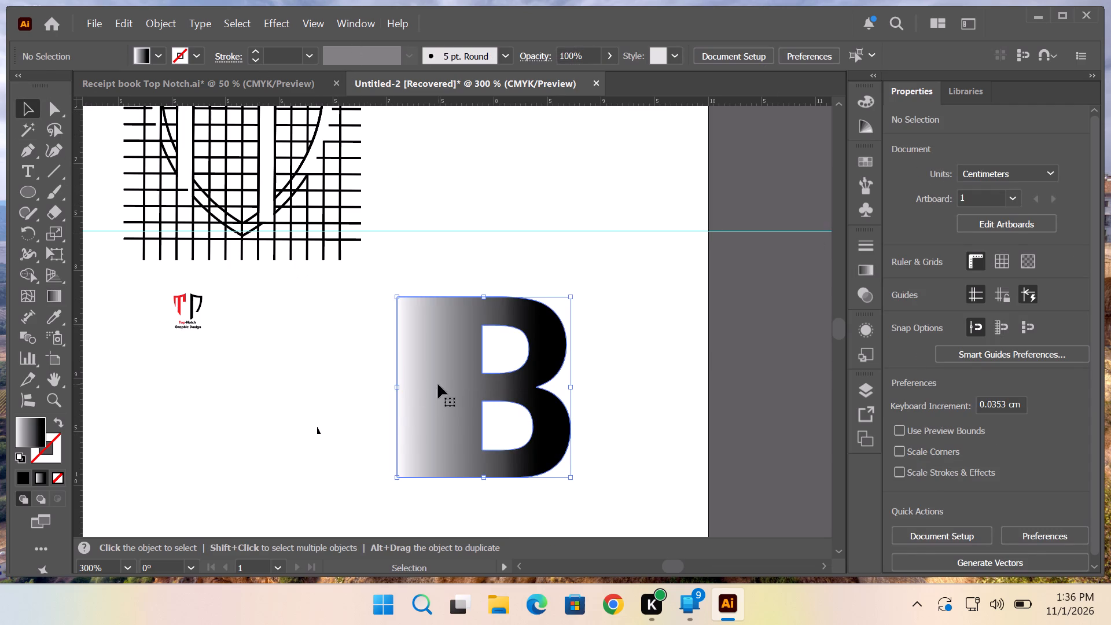
pyautogui.click(285, 24)
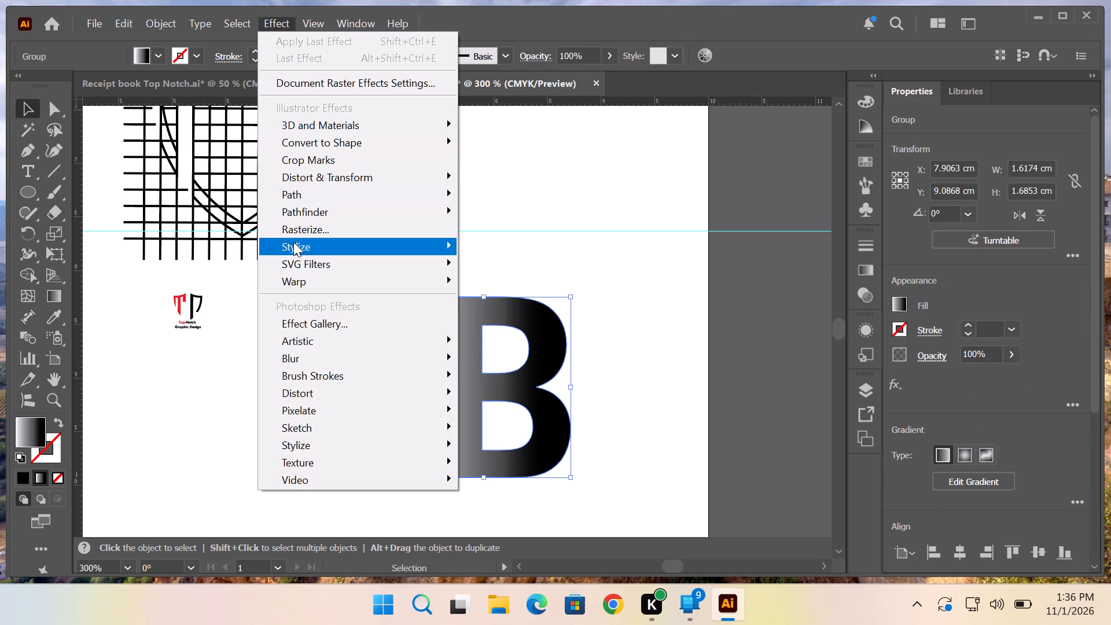
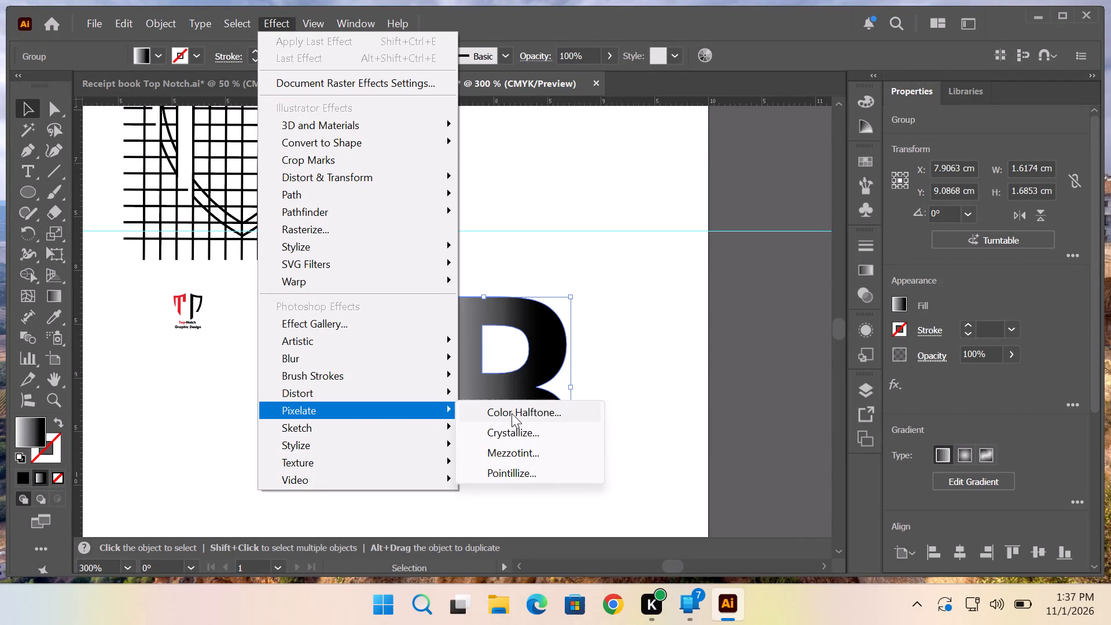
# Start applying the Mezzotint pixelate effect to the gradient-filled letter B.
pyautogui.click(512, 454)
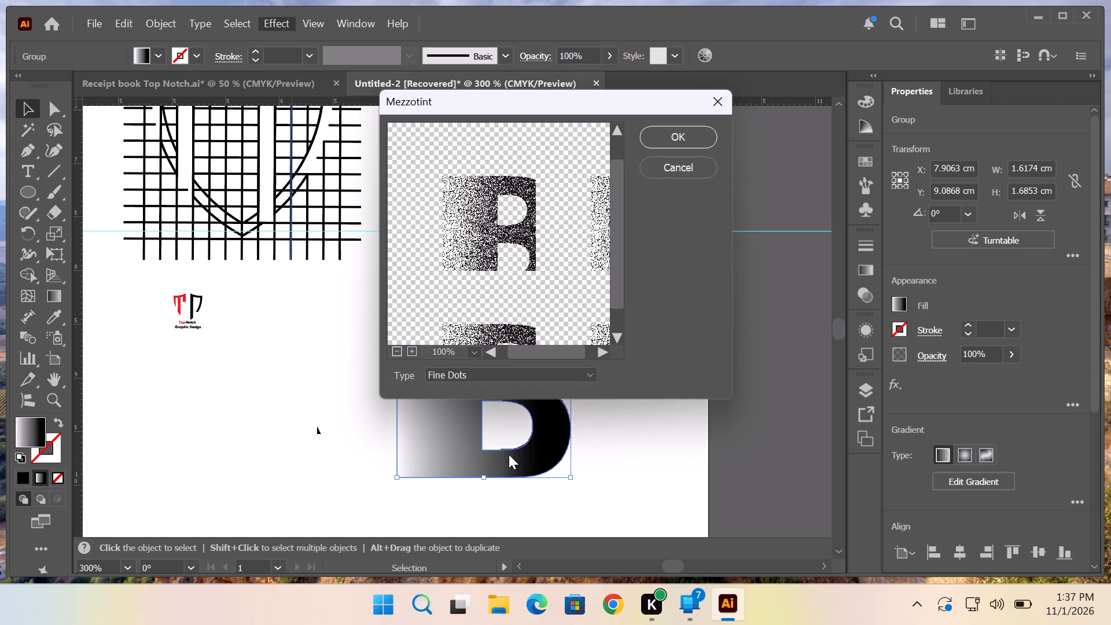